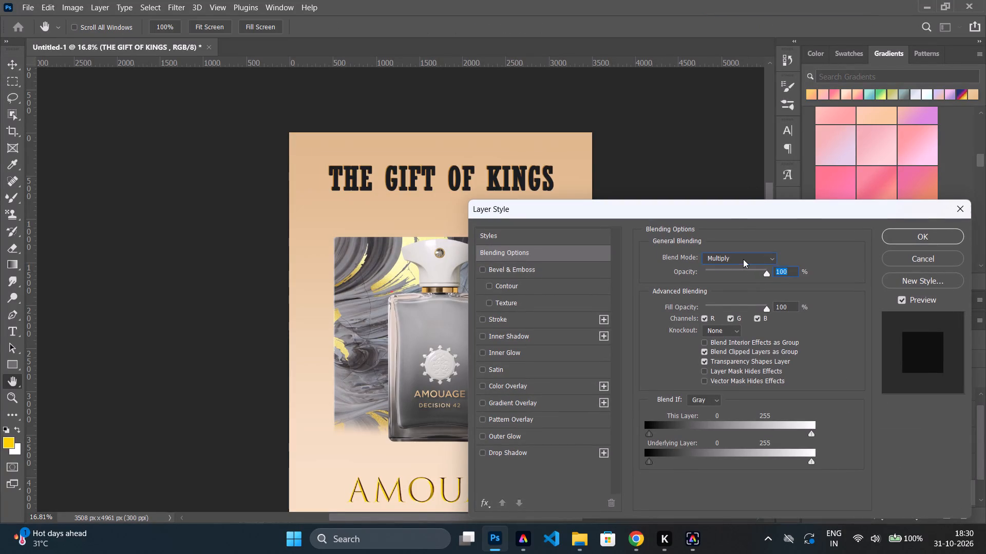
Set the lower THE GIFT OF KINGS text layer's blend mode to Multiply at 100% opacity and apply the layer style.
{"action": "left_click", "coordinate": [743, 259]}
{"action": "left_click", "coordinate": [743, 252]}
{"action": "left_click_drag", "start_coordinate": [765, 273], "coordinate": [701, 260]}
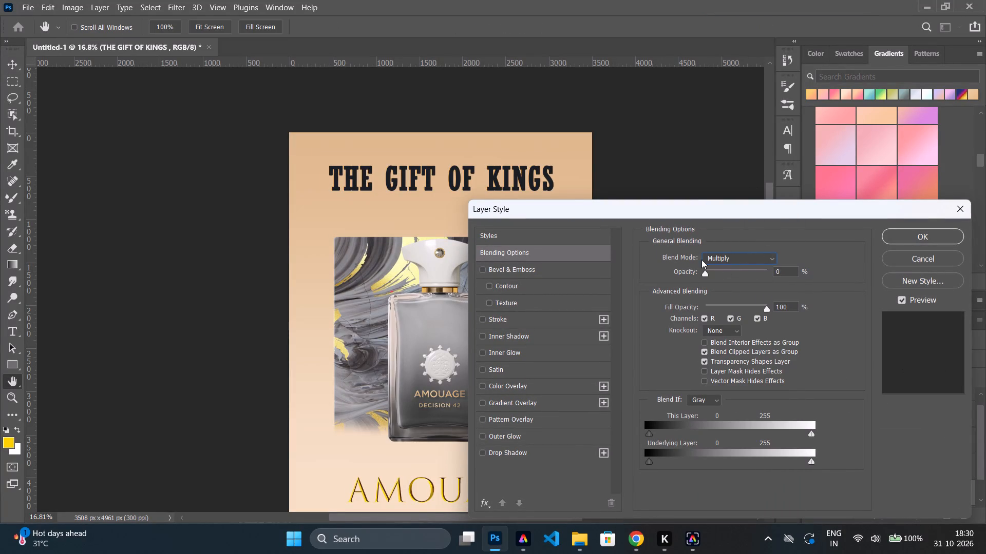
{"action": "left_click_drag", "start_coordinate": [701, 260], "coordinate": [809, 281]}
{"action": "left_click", "coordinate": [765, 256]}
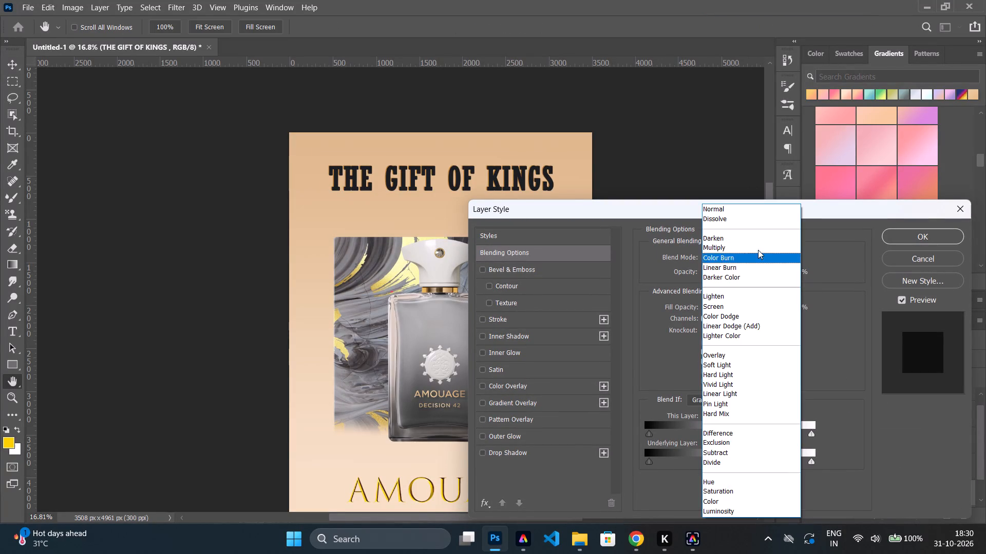
{"action": "left_click", "coordinate": [714, 212]}
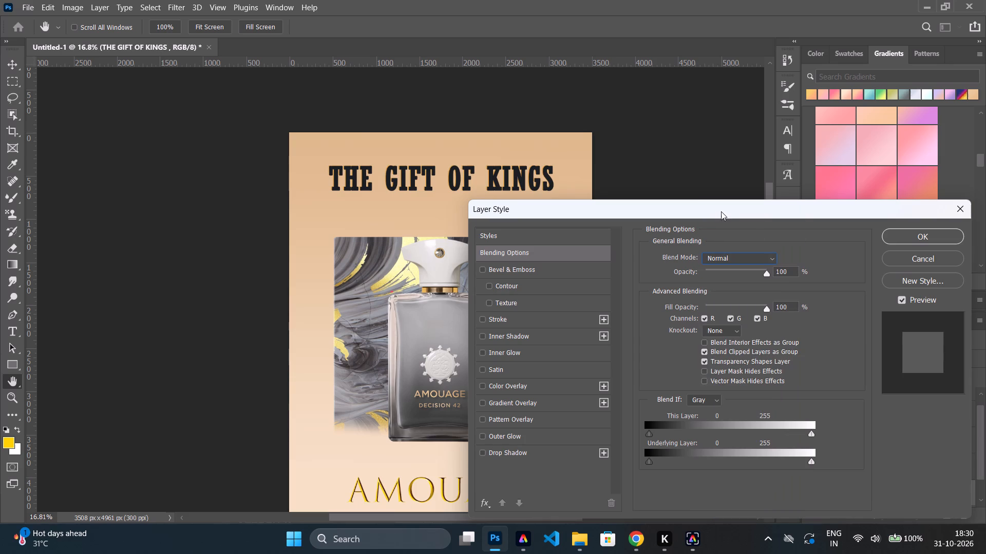
{"action": "left_click", "coordinate": [723, 255]}
{"action": "left_click", "coordinate": [720, 247]}
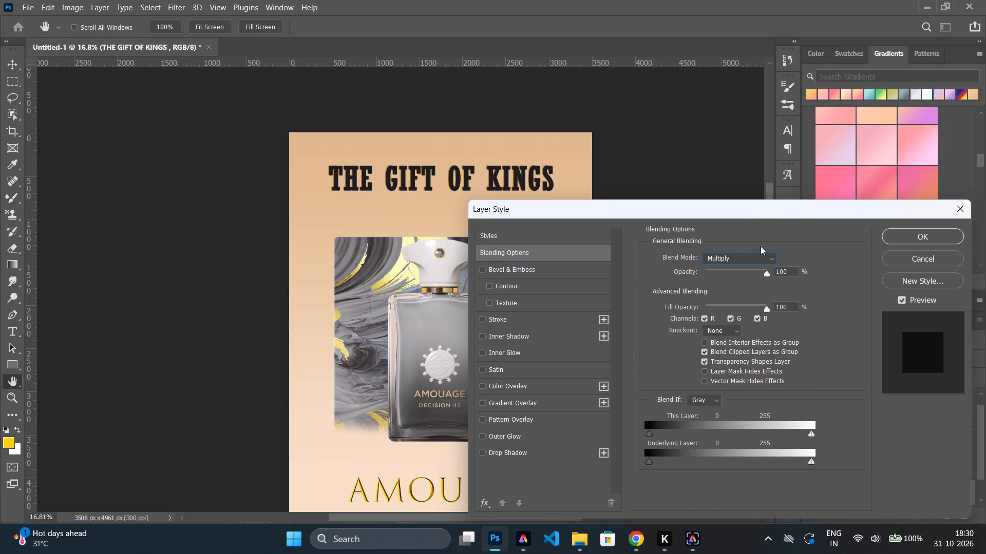
{"action": "left_click", "coordinate": [927, 236]}
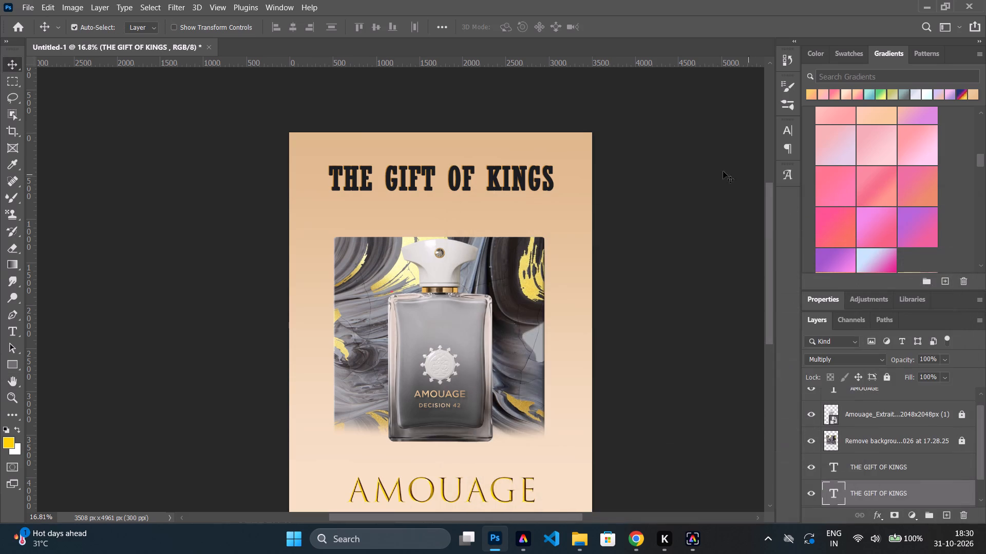
Reposition the dark THE GIFT OF KINGS title slightly above the tan copy so the copy shows as a shadow beneath it.
{"action": "scroll", "coordinate": [431, 213], "scroll_direction": "down", "scroll_amount": 2}
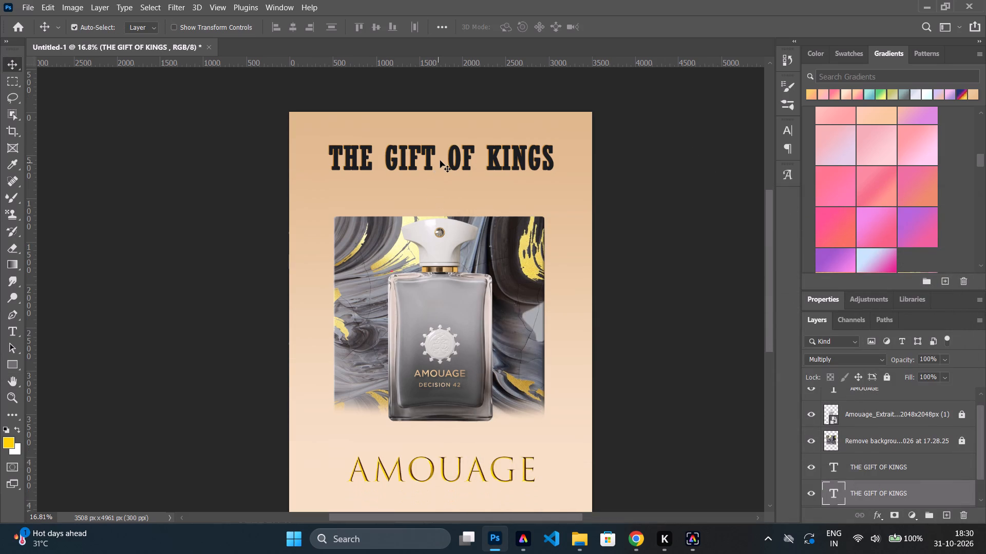
{"action": "scroll", "coordinate": [440, 161], "scroll_direction": "down", "scroll_amount": 4}
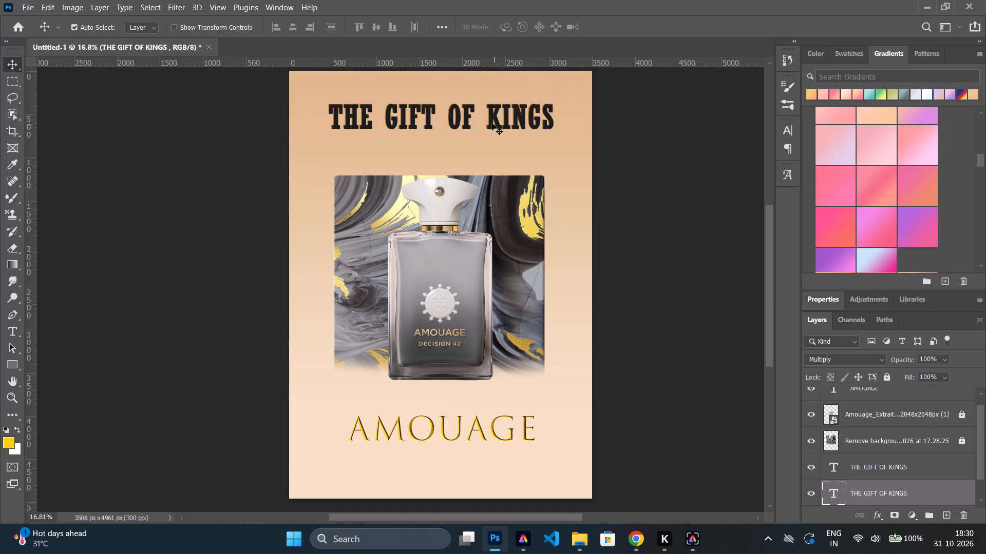
{"action": "left_click_drag", "start_coordinate": [491, 122], "coordinate": [489, 148]}
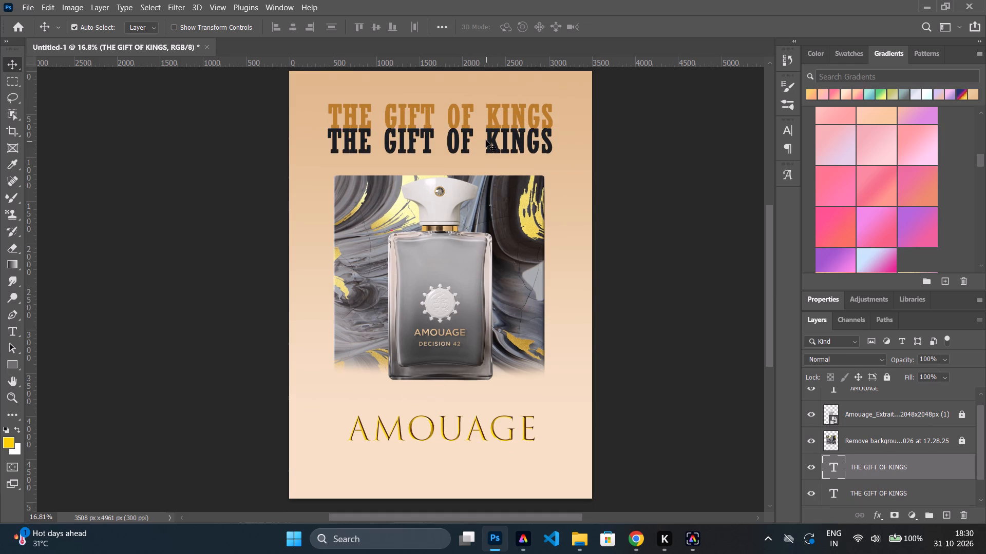
{"action": "left_click_drag", "start_coordinate": [488, 146], "coordinate": [489, 115]}
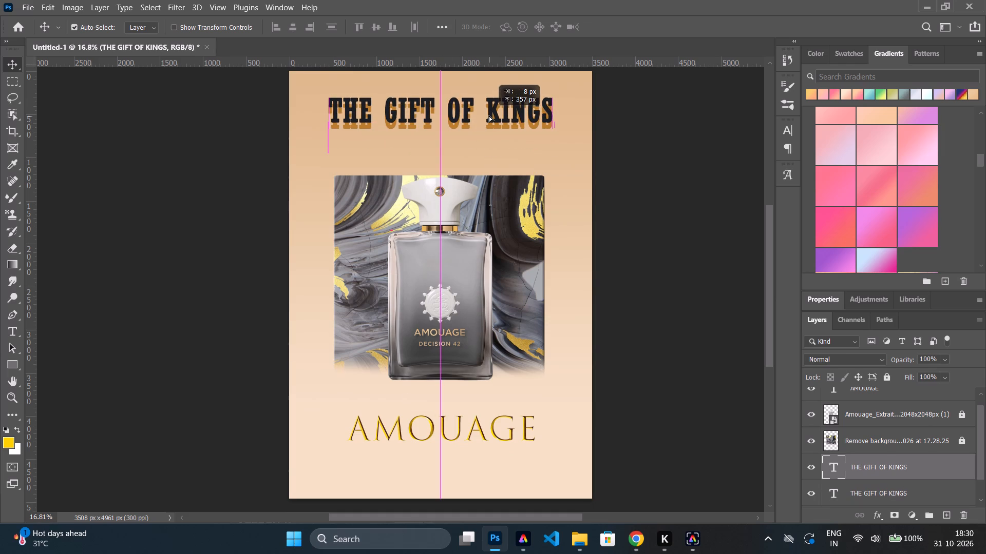
{"action": "left_click_drag", "start_coordinate": [489, 115], "coordinate": [494, 123]}
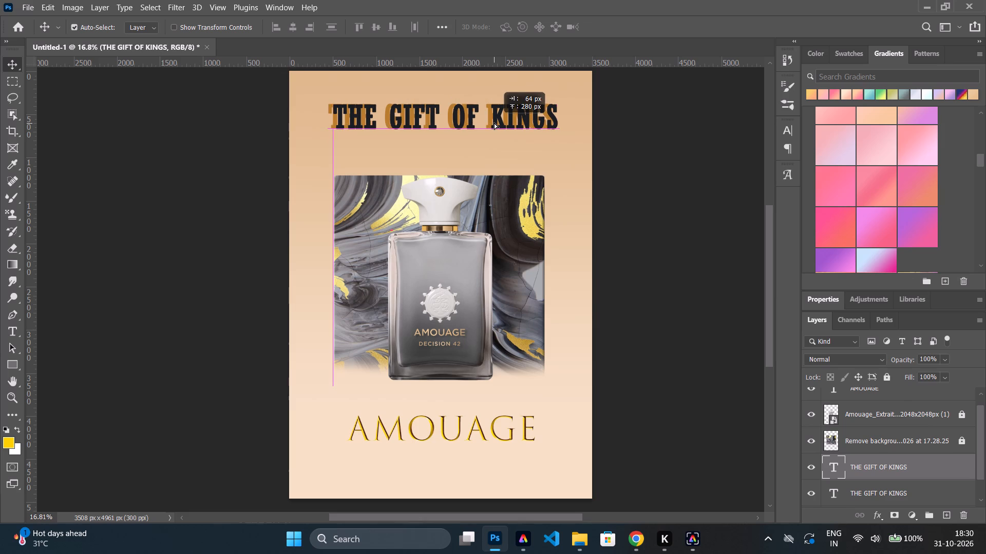
{"action": "left_click_drag", "start_coordinate": [494, 123], "coordinate": [491, 123]}
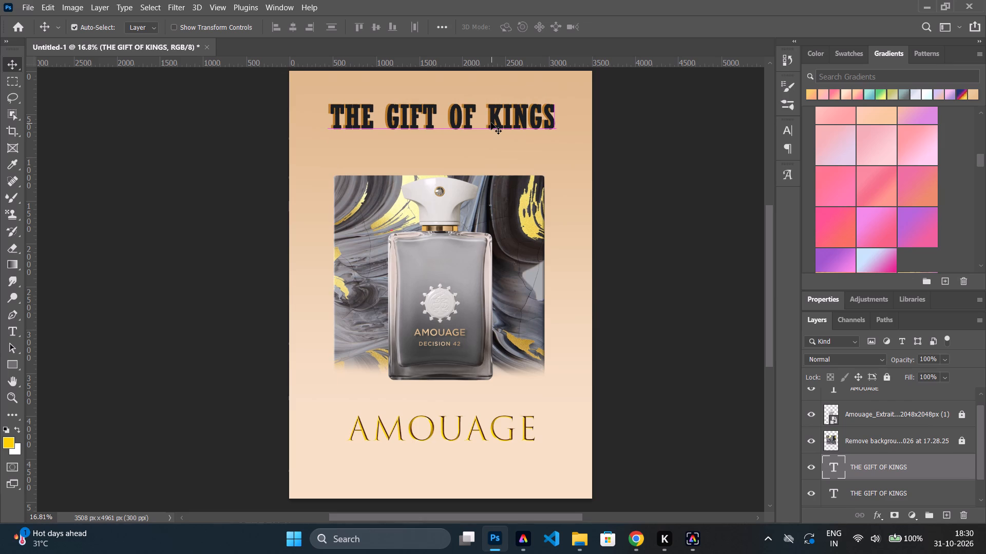
{"action": "scroll", "coordinate": [375, 173], "scroll_direction": "up", "scroll_amount": 4}
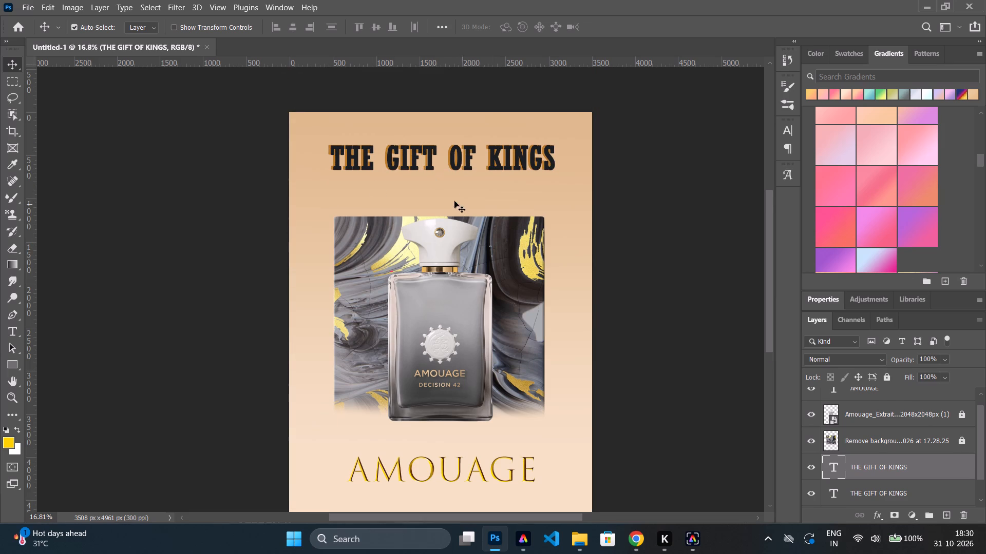
{"action": "left_click_drag", "start_coordinate": [467, 166], "coordinate": [464, 160]}
Select the AMOUAGE text layer at the top of the layer stack.
{"action": "scroll", "coordinate": [458, 191], "scroll_direction": "down", "scroll_amount": 1}
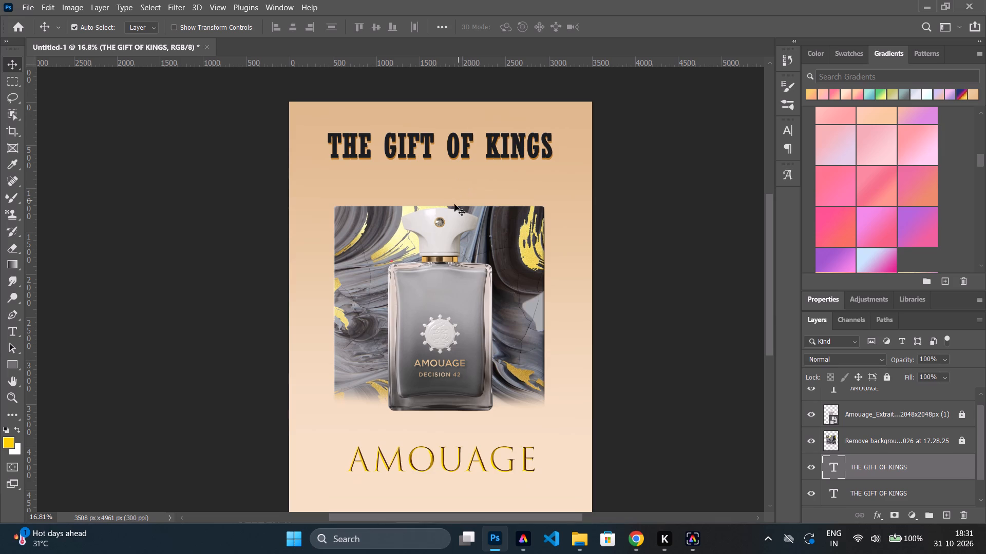
{"action": "scroll", "coordinate": [471, 207], "scroll_direction": "down", "scroll_amount": 8}
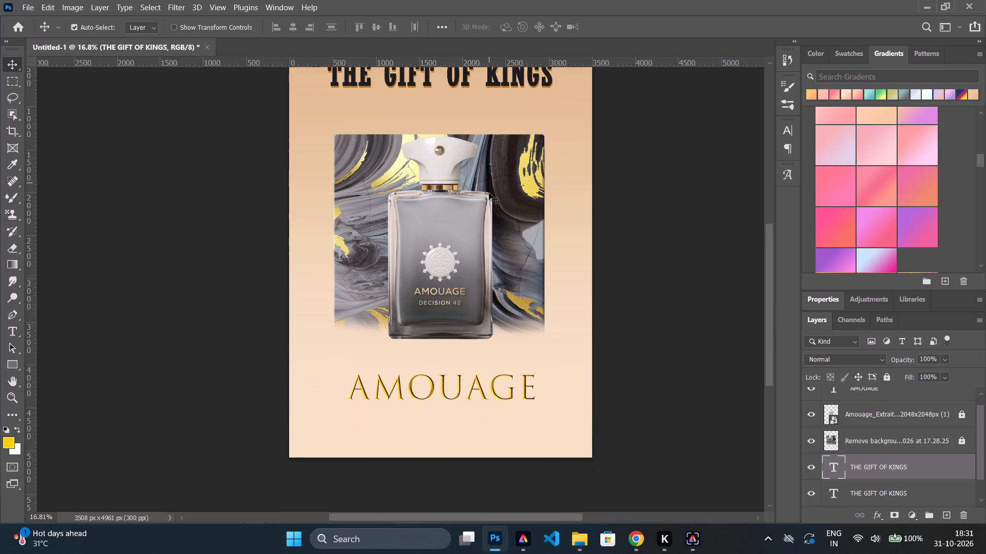
{"action": "scroll", "coordinate": [495, 190], "scroll_direction": "up", "scroll_amount": 2}
{"action": "left_click", "coordinate": [909, 493]}
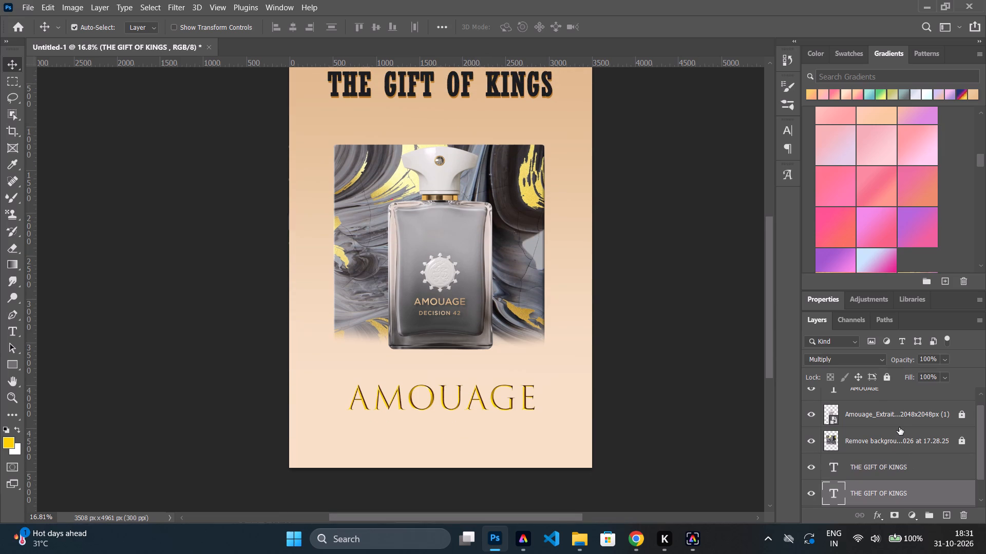
{"action": "left_click", "coordinate": [898, 421]}
{"action": "scroll", "coordinate": [873, 453], "scroll_direction": "up", "scroll_amount": 5}
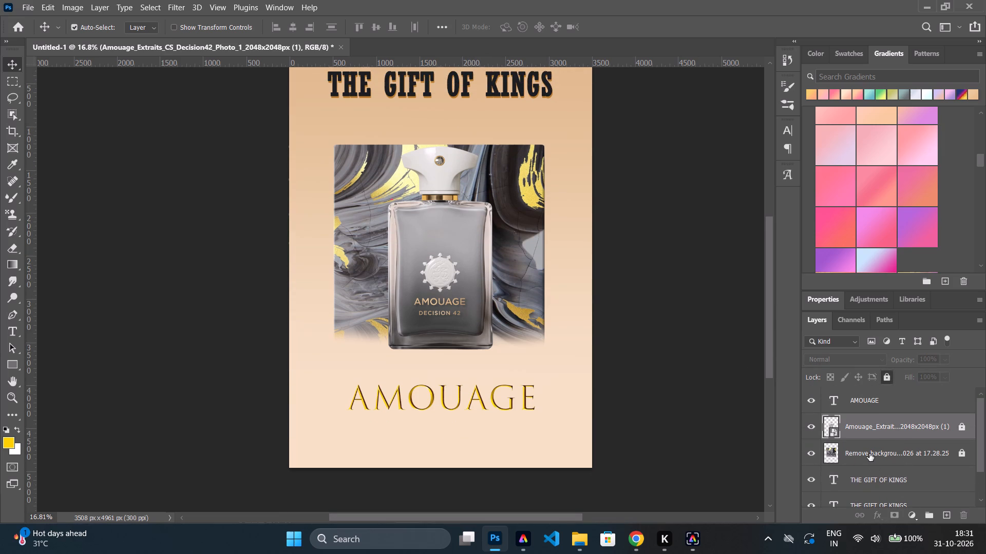
{"action": "scroll", "coordinate": [869, 453], "scroll_direction": "up", "scroll_amount": 3}
{"action": "left_click", "coordinate": [878, 405]}
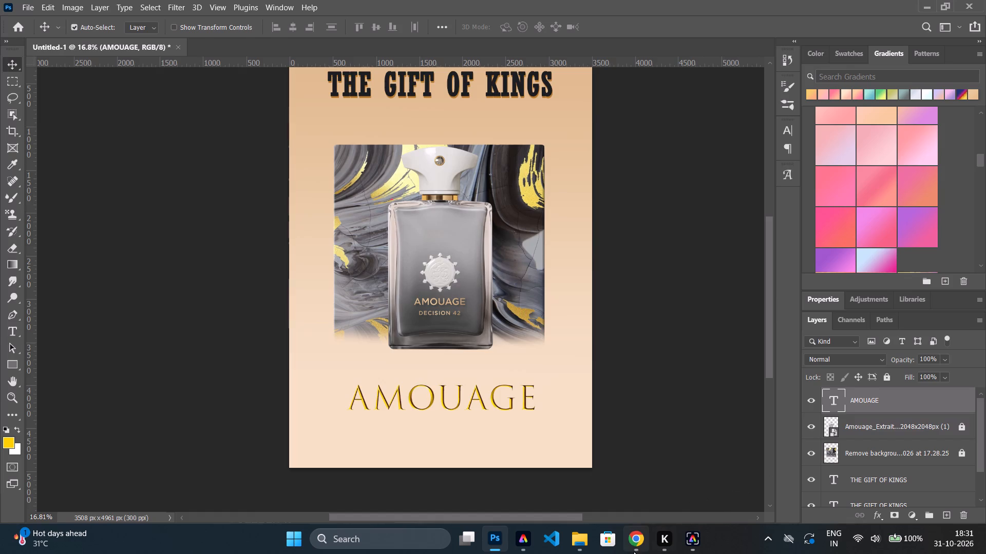
Switch to Chrome and examine the amouage decision 42 image results for the fragrance's note ingredients, including the Fragrantica and Facebook infographics.
{"action": "left_click", "coordinate": [634, 551]}
{"action": "left_click", "coordinate": [416, 6]}
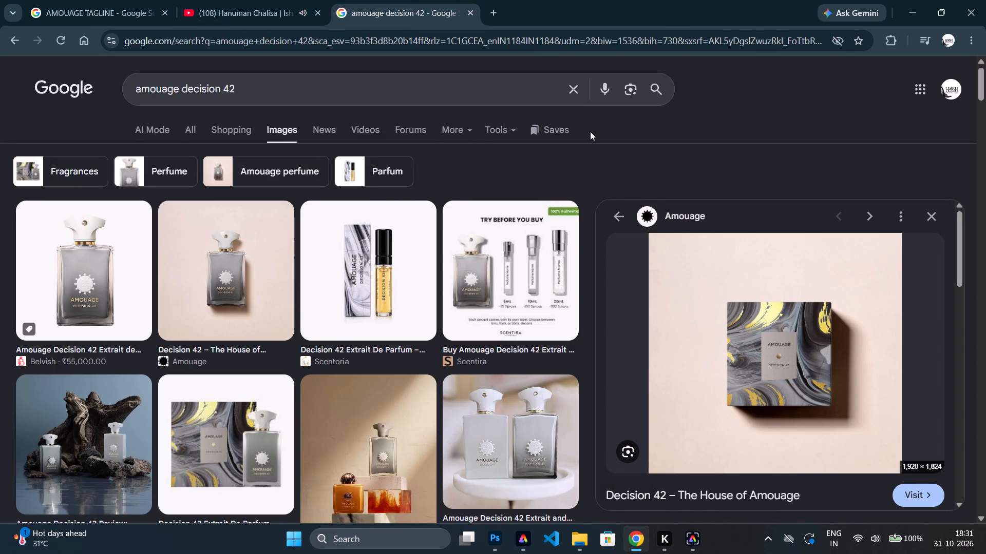
{"action": "scroll", "coordinate": [425, 415], "scroll_direction": "down", "scroll_amount": 1}
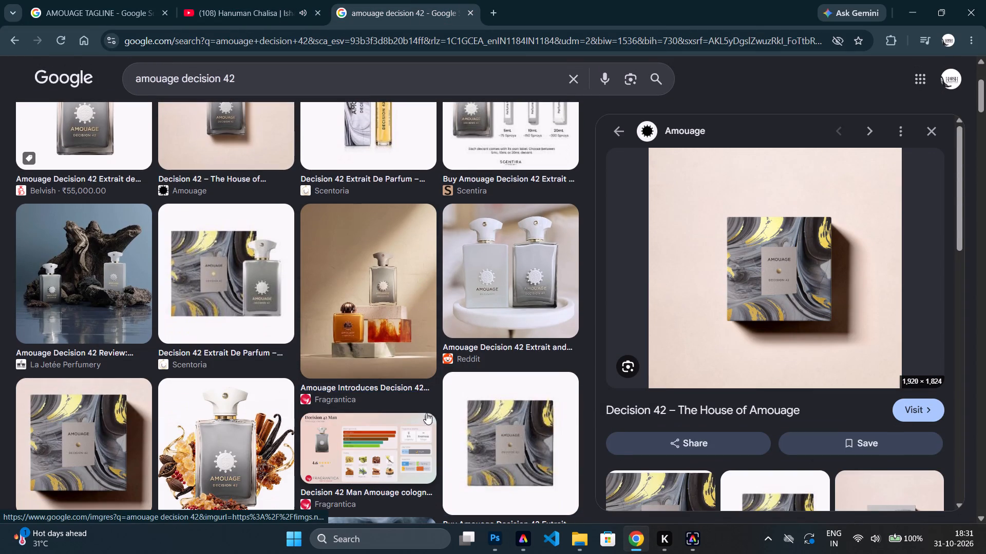
{"action": "scroll", "coordinate": [433, 413], "scroll_direction": "down", "scroll_amount": 1}
{"action": "left_click", "coordinate": [383, 288]}
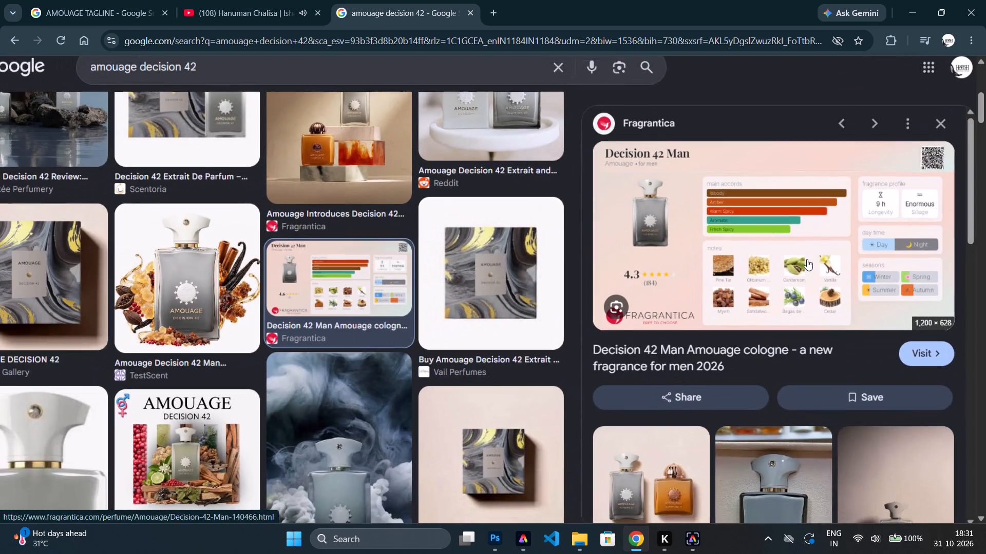
{"action": "scroll", "coordinate": [339, 300], "scroll_direction": "down", "scroll_amount": 1}
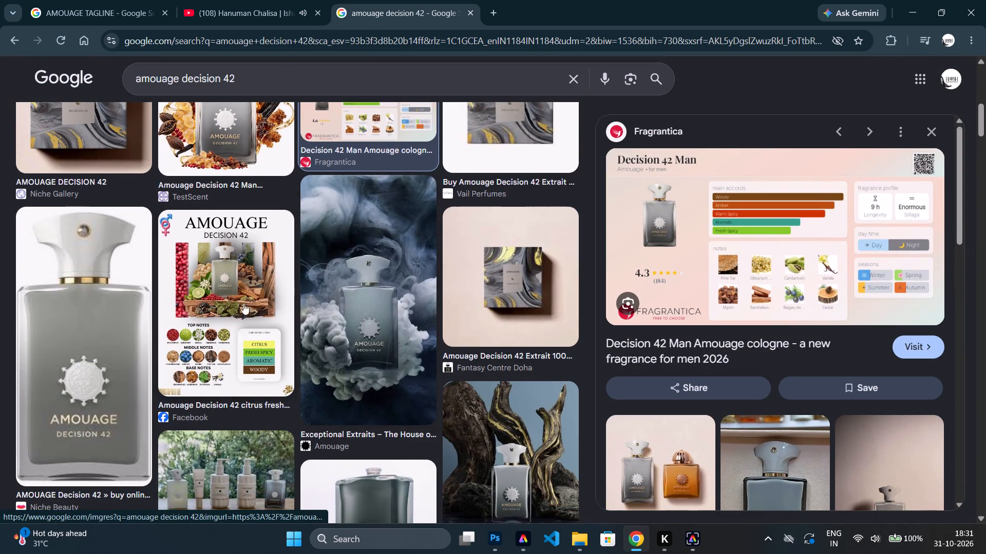
{"action": "left_click", "coordinate": [218, 308]}
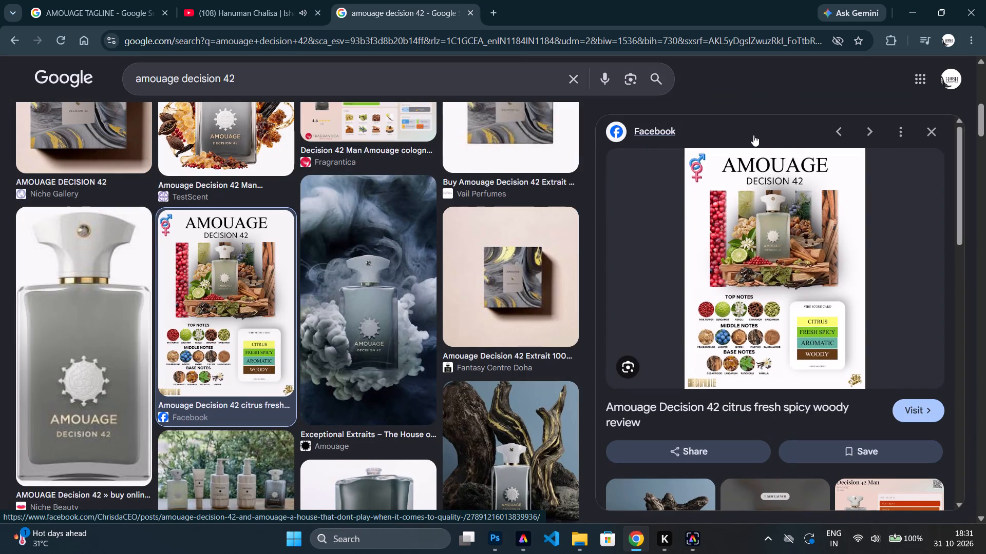
Search Google Images for "cinnamon png".
{"action": "left_click", "coordinate": [567, 80]}
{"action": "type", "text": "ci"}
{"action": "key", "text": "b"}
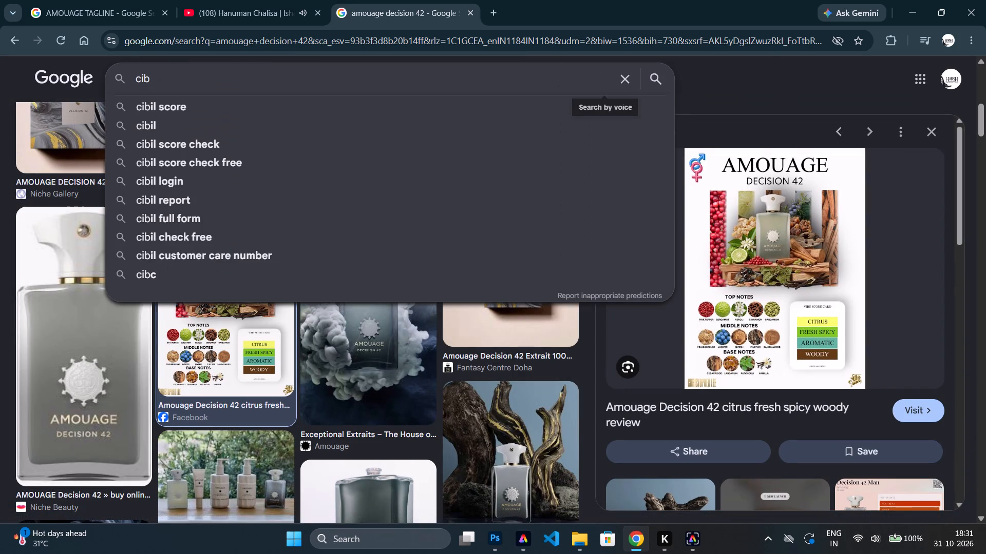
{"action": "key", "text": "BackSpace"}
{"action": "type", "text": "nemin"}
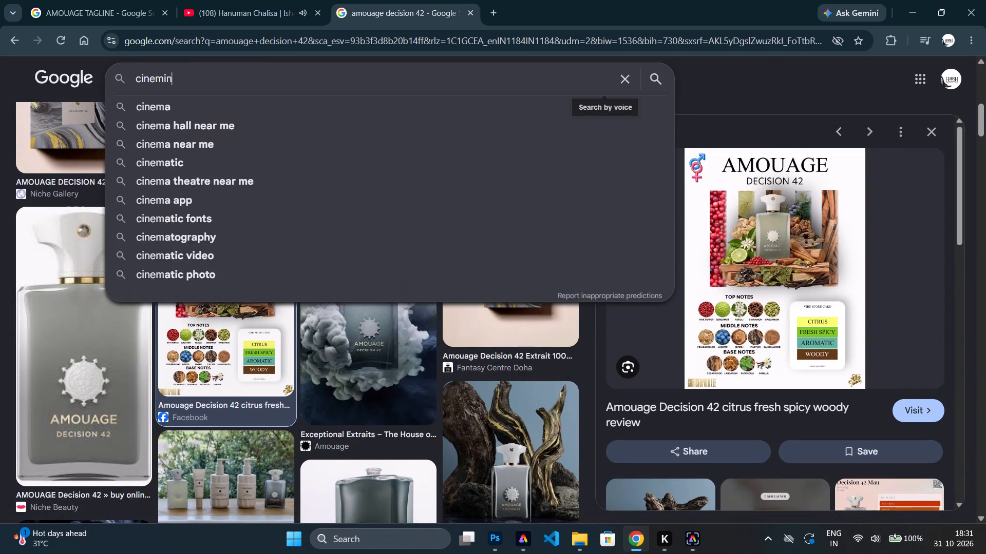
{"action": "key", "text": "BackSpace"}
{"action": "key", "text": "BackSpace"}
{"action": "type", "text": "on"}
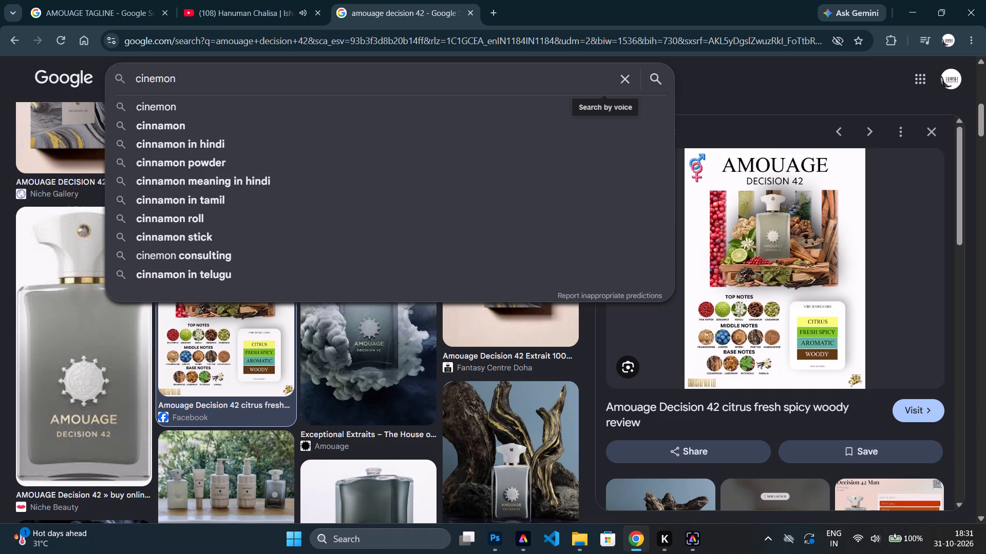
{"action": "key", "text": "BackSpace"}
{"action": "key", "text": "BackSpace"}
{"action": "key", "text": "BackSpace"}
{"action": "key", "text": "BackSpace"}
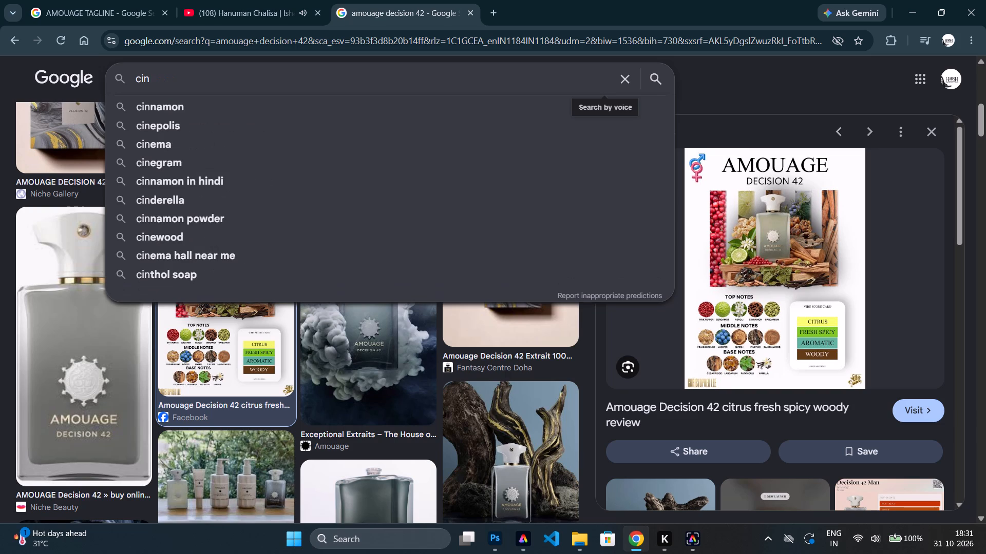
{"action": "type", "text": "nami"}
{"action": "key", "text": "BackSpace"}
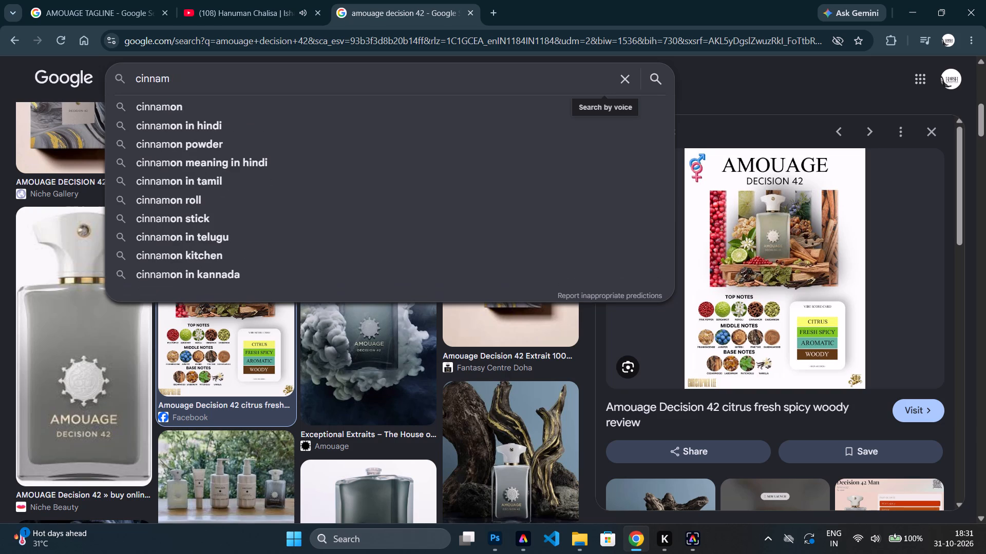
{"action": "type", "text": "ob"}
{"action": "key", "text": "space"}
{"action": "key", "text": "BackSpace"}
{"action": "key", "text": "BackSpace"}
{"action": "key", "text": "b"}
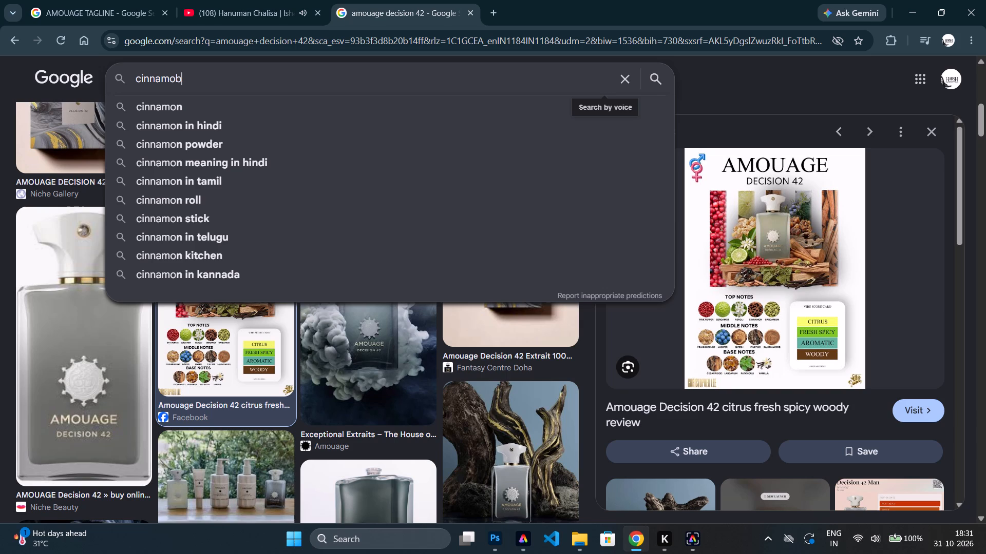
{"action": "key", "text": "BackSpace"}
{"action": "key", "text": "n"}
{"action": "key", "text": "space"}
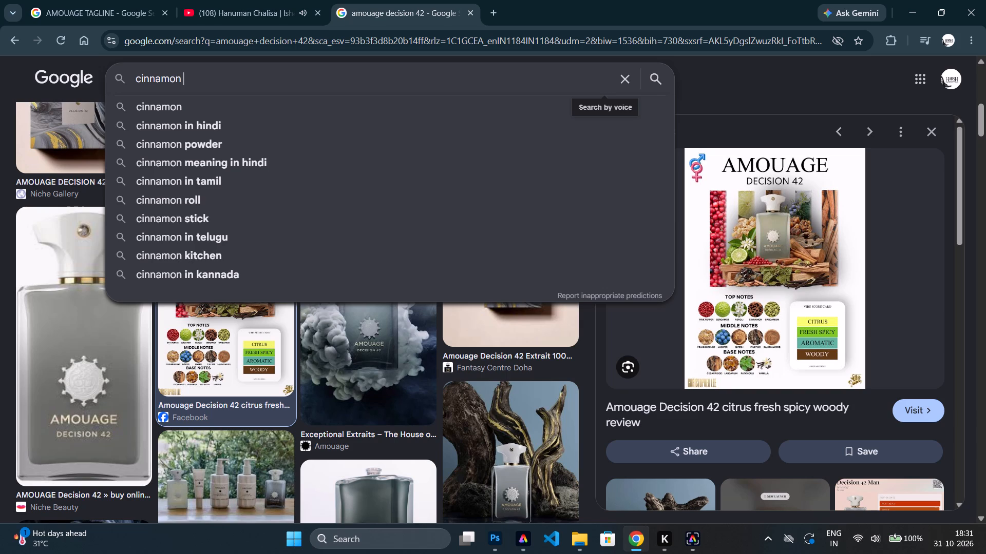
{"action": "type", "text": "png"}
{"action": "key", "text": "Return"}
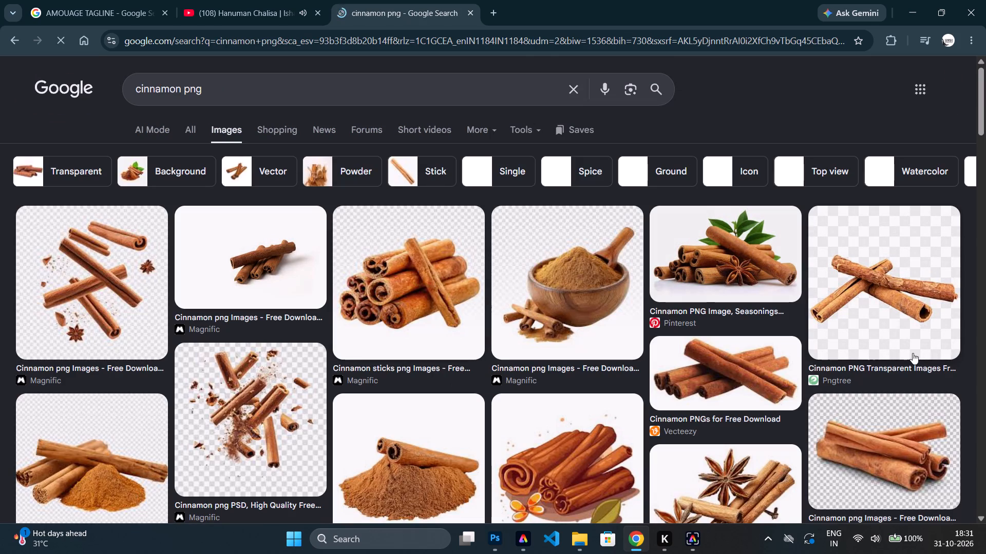
Open the preview of Pngtree's crossed cinnamon sticks image with the checkered background.
{"action": "left_click", "coordinate": [904, 314]}
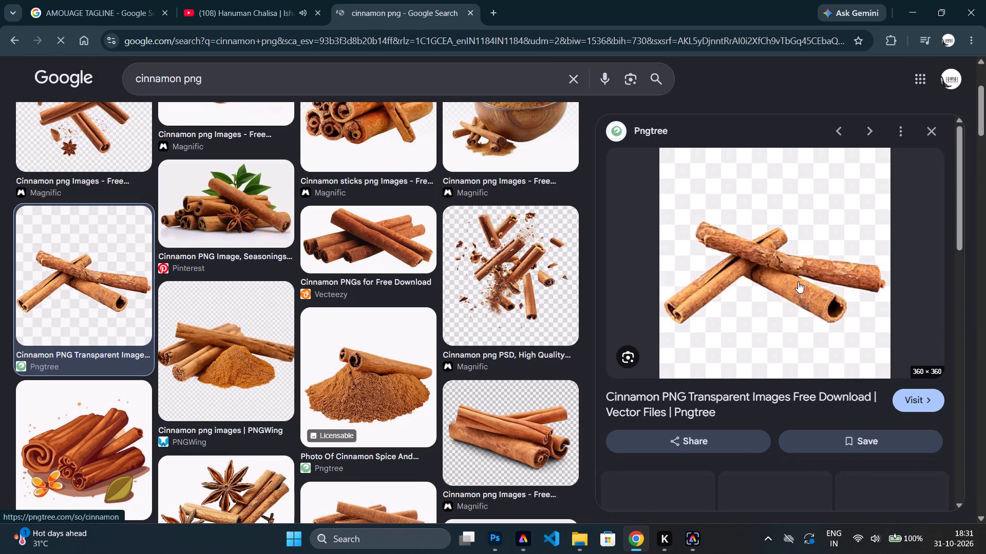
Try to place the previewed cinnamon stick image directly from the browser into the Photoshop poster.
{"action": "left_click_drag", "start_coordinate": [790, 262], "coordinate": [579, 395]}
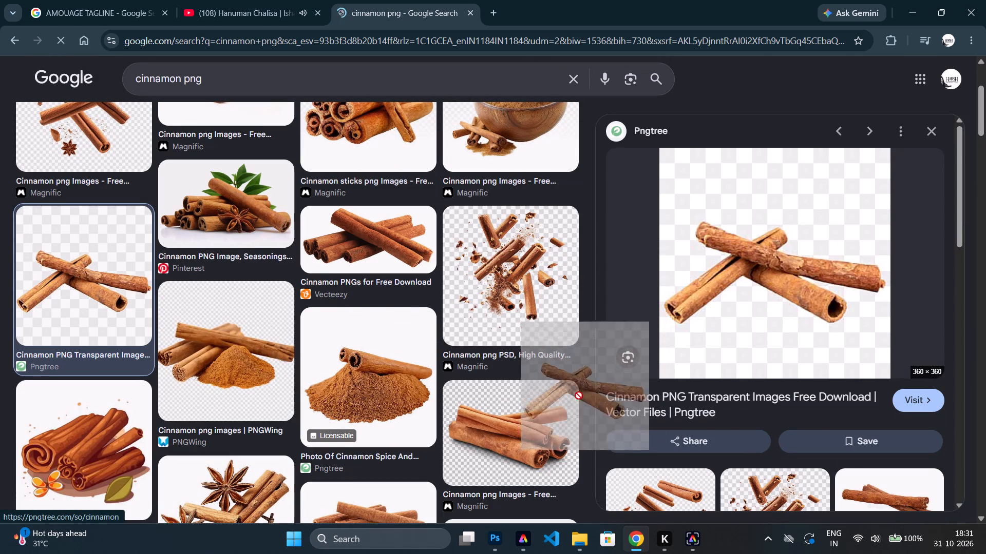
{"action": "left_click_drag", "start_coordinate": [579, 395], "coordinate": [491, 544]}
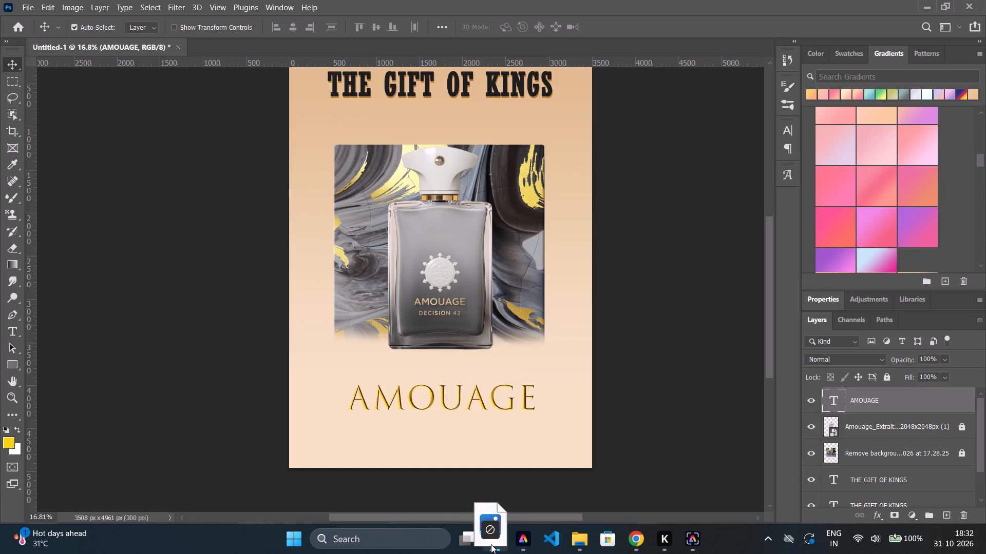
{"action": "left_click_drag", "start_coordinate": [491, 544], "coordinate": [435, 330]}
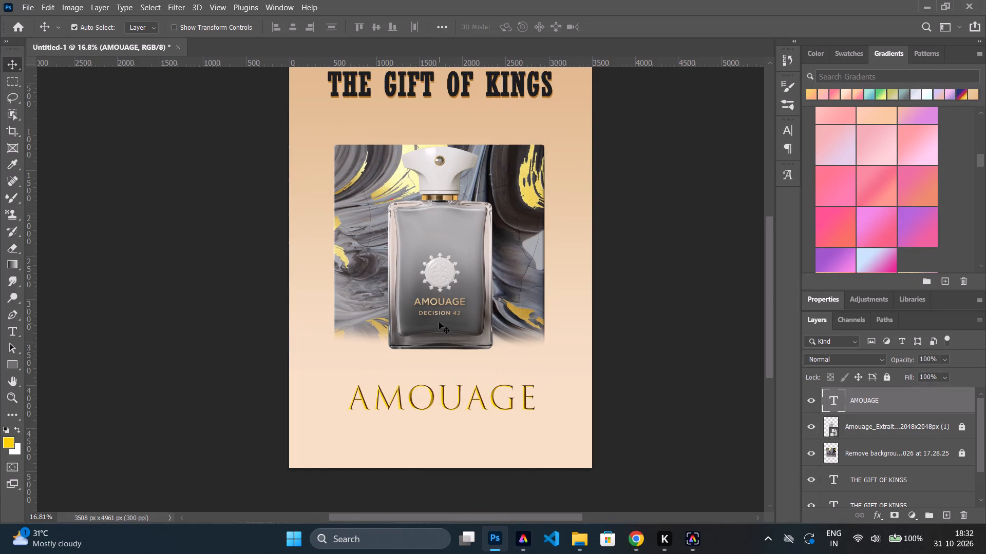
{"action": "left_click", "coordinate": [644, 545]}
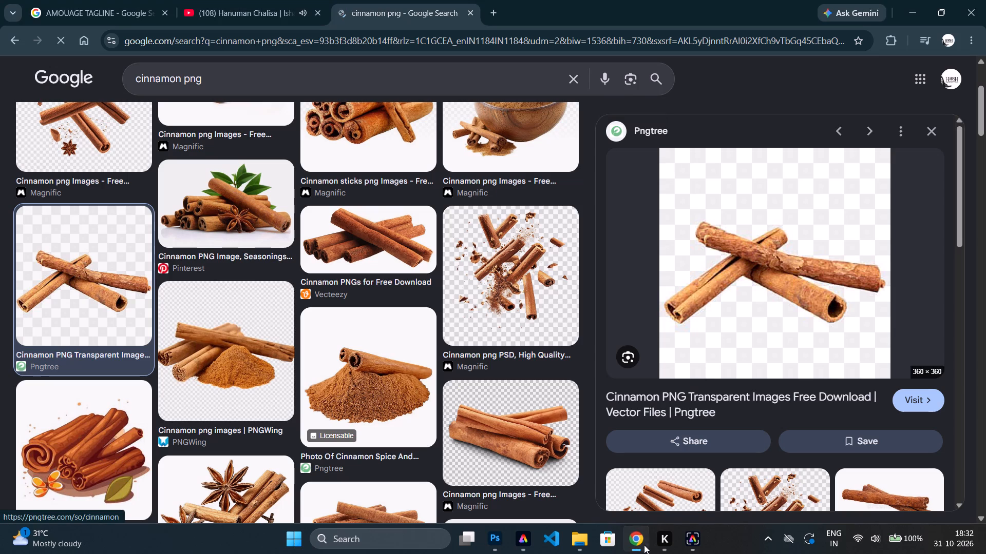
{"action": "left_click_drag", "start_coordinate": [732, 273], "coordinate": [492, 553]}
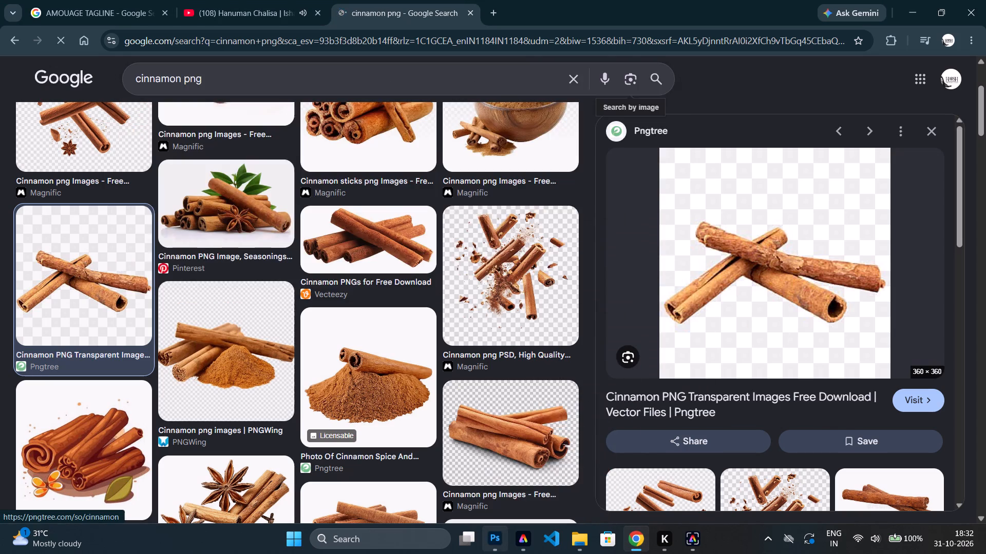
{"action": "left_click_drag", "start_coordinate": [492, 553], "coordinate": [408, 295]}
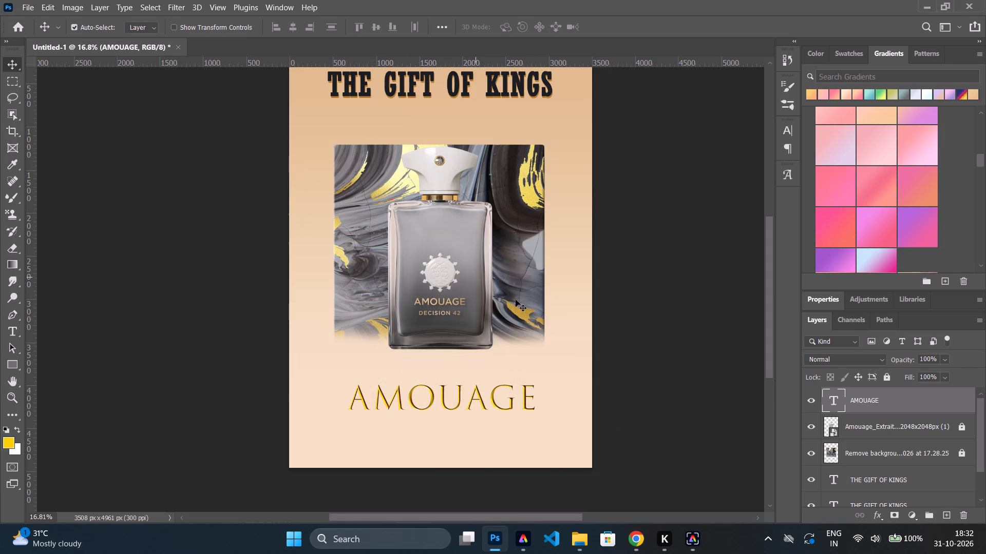
Return to Chrome and open the cinnamon stick image's Pngtree source page in a new tab.
{"action": "left_click", "coordinate": [636, 541]}
{"action": "right_click", "coordinate": [793, 279]}
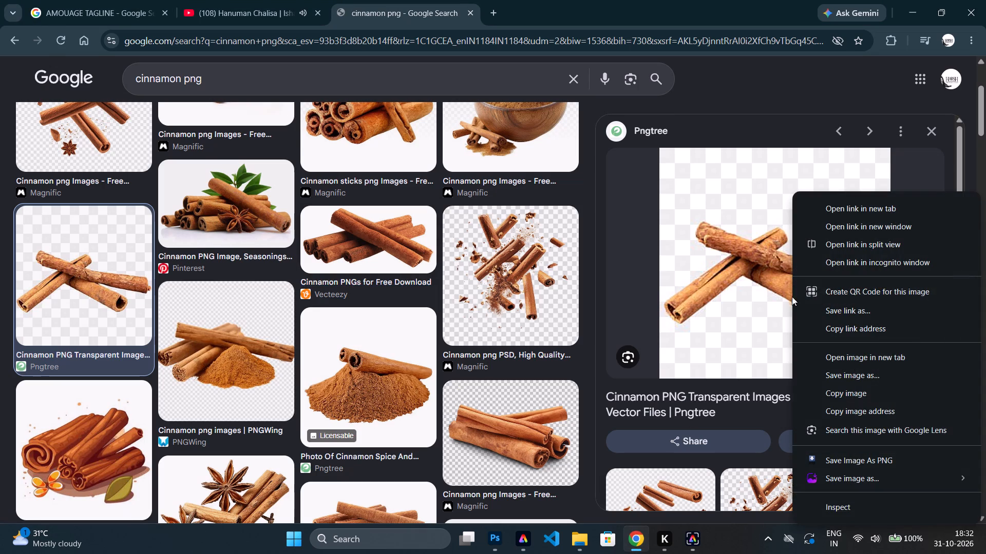
{"action": "left_click", "coordinate": [709, 301]}
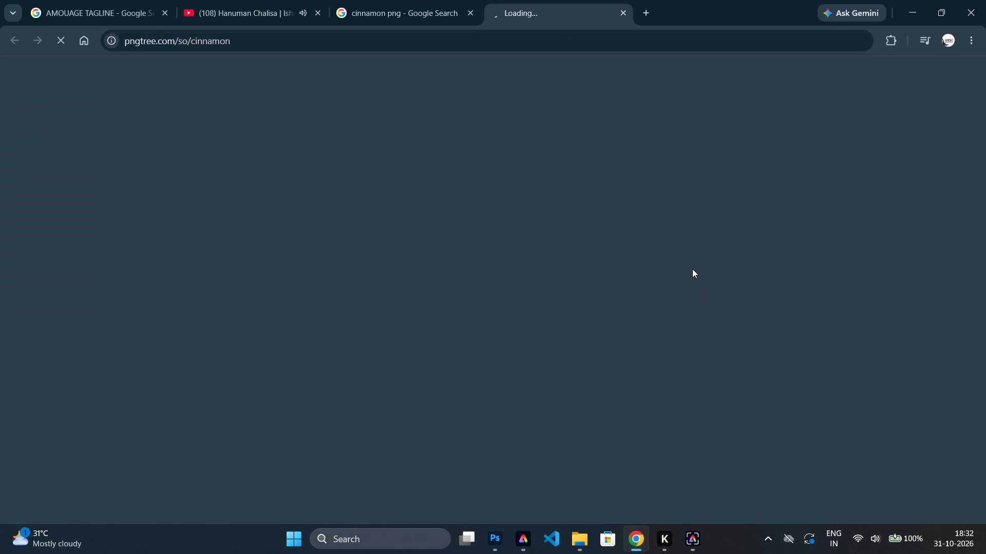
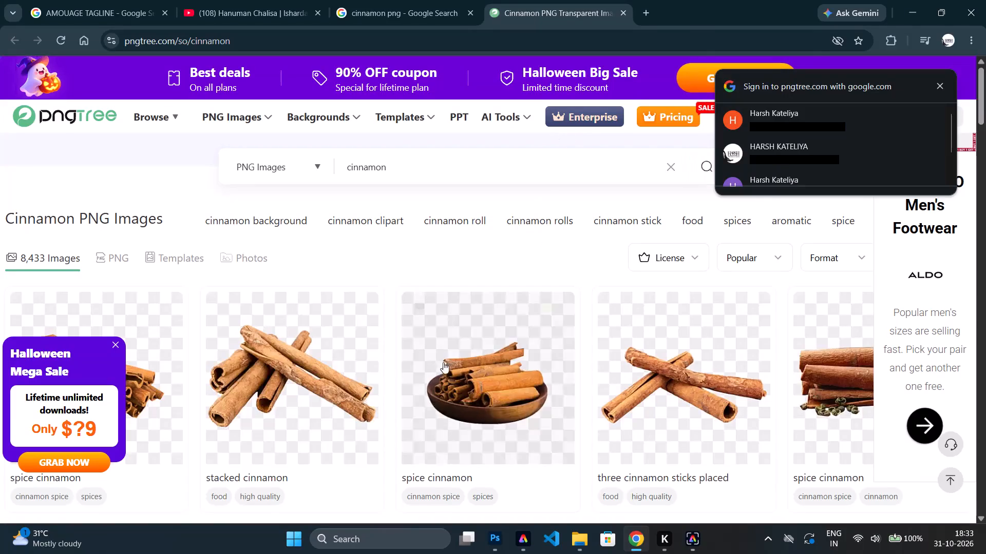
Dismiss the sale and sign-in pop-ups, preview the "spice cinnamon" image of stacked bark with green pods, and return to the results.
{"action": "left_click", "coordinate": [116, 343]}
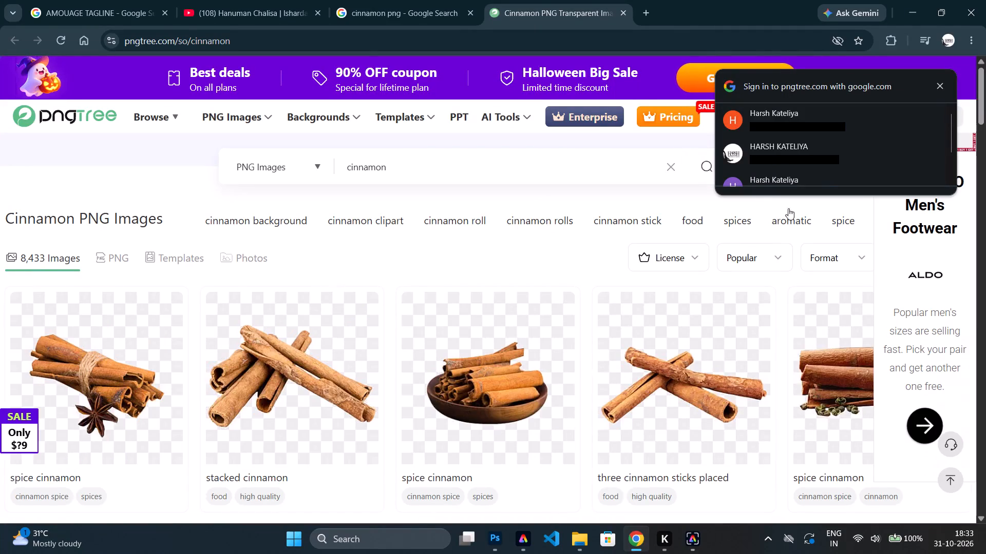
{"action": "left_click", "coordinate": [938, 81]}
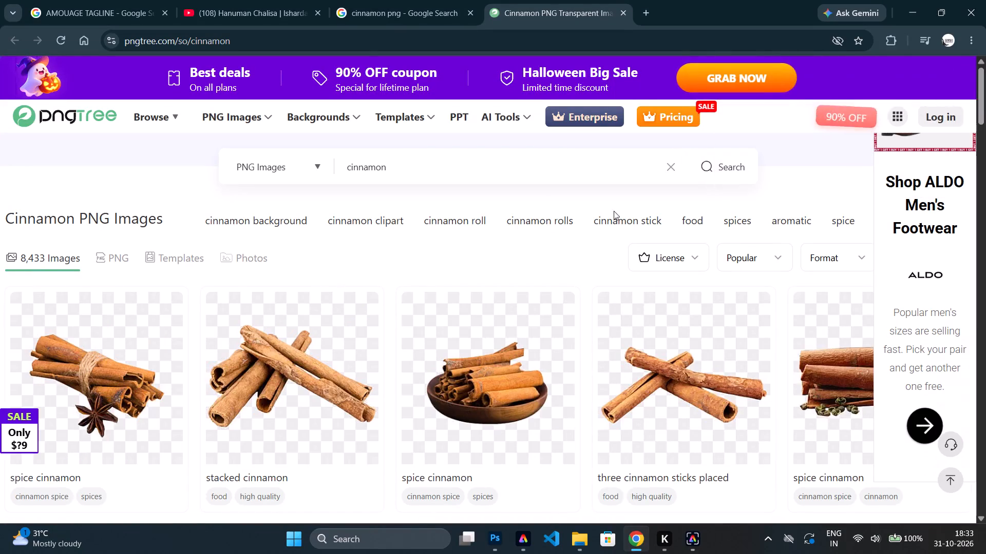
{"action": "left_click", "coordinate": [662, 356]}
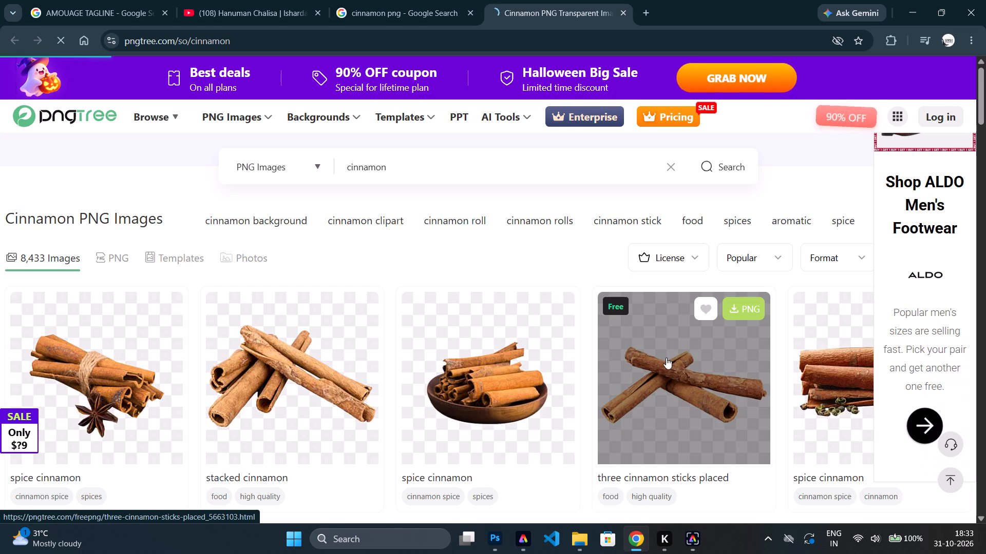
{"action": "left_click", "coordinate": [809, 381]}
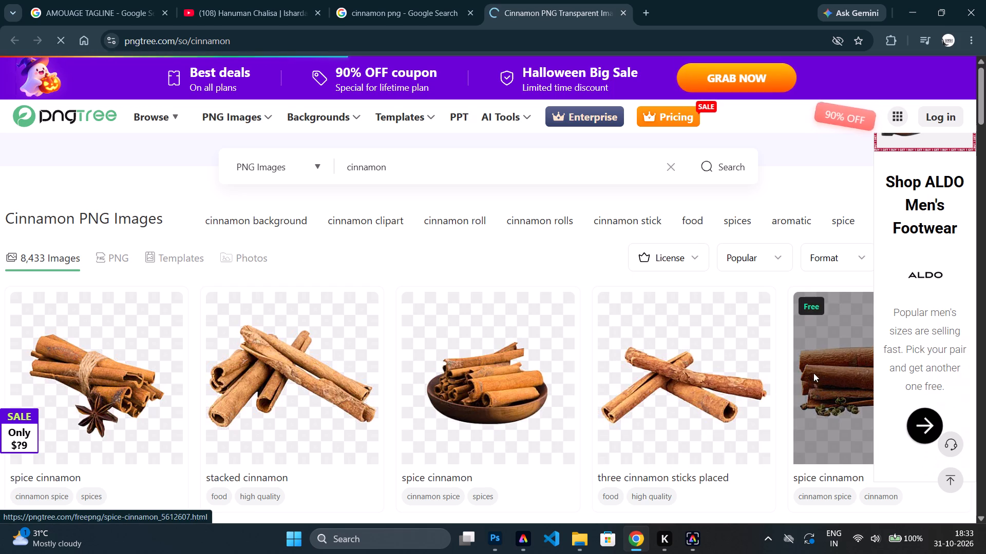
{"action": "scroll", "coordinate": [298, 329], "scroll_direction": "down", "scroll_amount": 1}
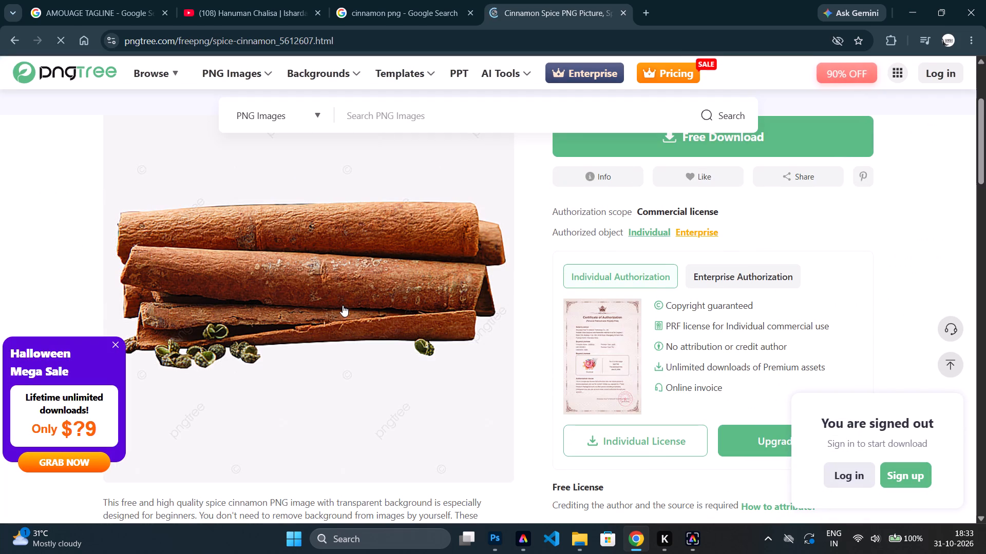
{"action": "left_click", "coordinate": [14, 38]}
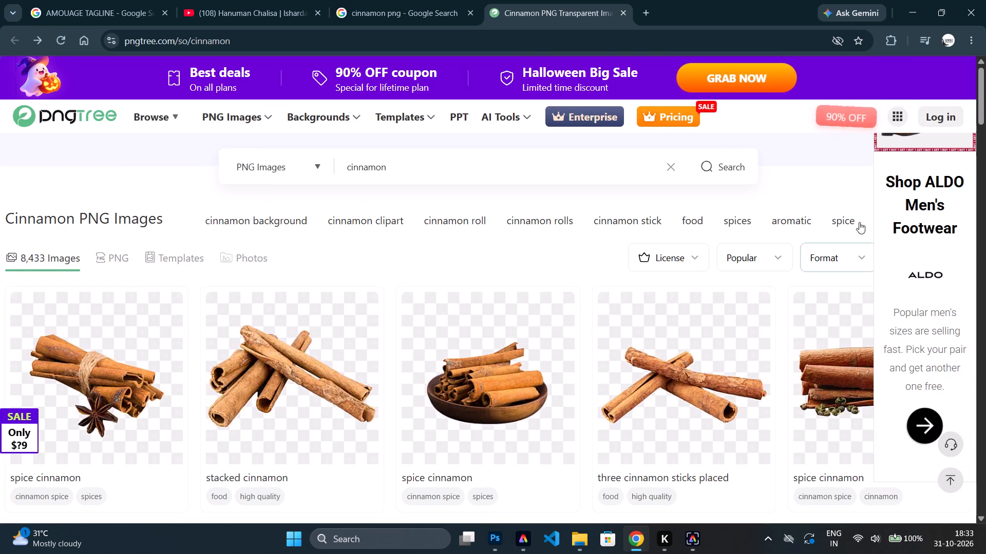
Open the "three cinnamon sticks placed" image page, dismiss the sign-up prompt, examine the picture and return to the results.
{"action": "scroll", "coordinate": [673, 378], "scroll_direction": "down", "scroll_amount": 1}
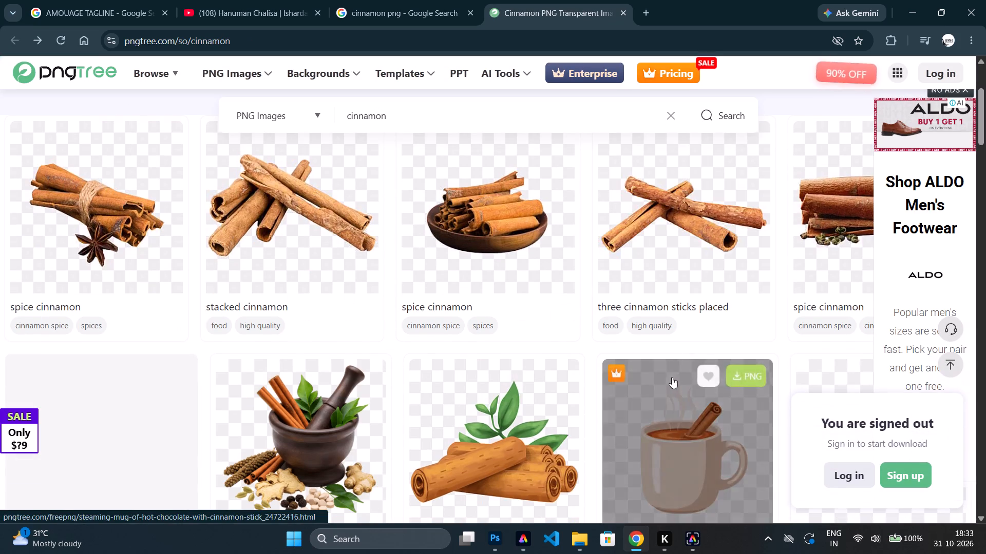
{"action": "left_click", "coordinate": [672, 225]}
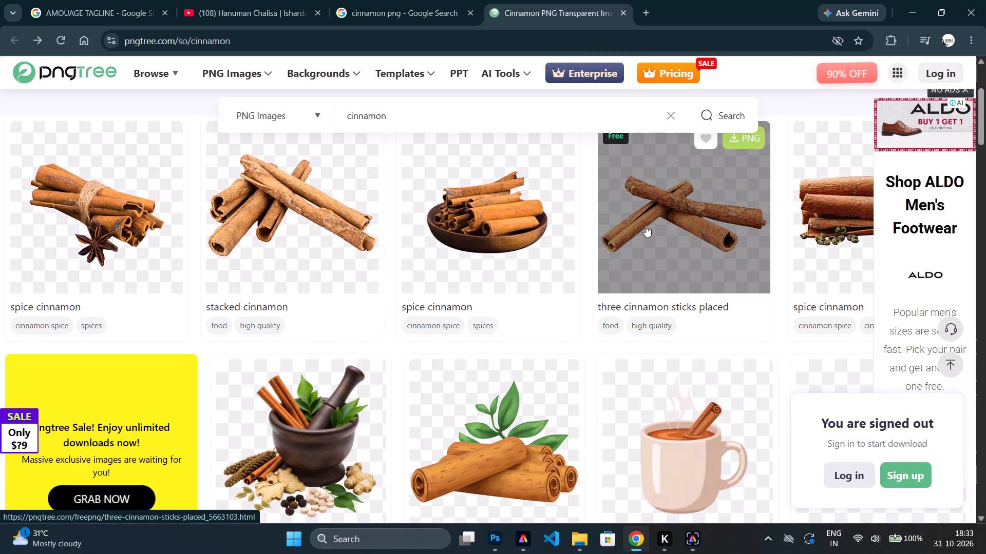
{"action": "left_click", "coordinate": [651, 222]}
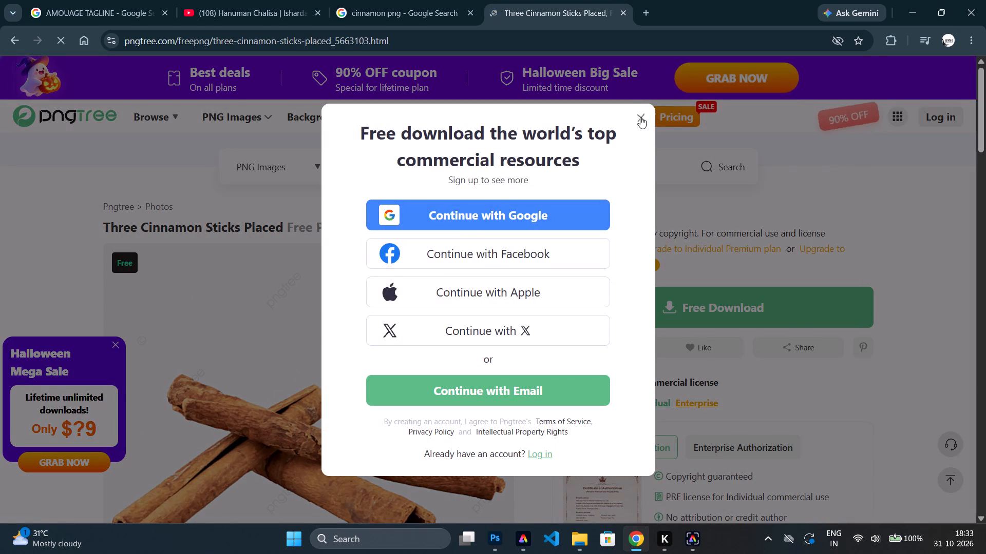
{"action": "left_click", "coordinate": [640, 117]}
{"action": "scroll", "coordinate": [457, 376], "scroll_direction": "down", "scroll_amount": 1}
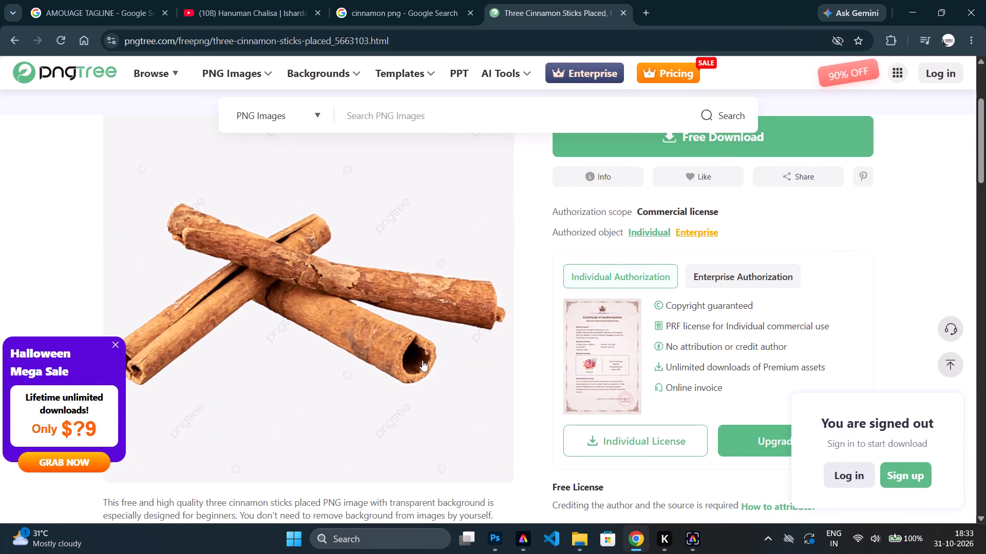
{"action": "scroll", "coordinate": [415, 352], "scroll_direction": "up", "scroll_amount": 1}
{"action": "left_click", "coordinate": [8, 36]}
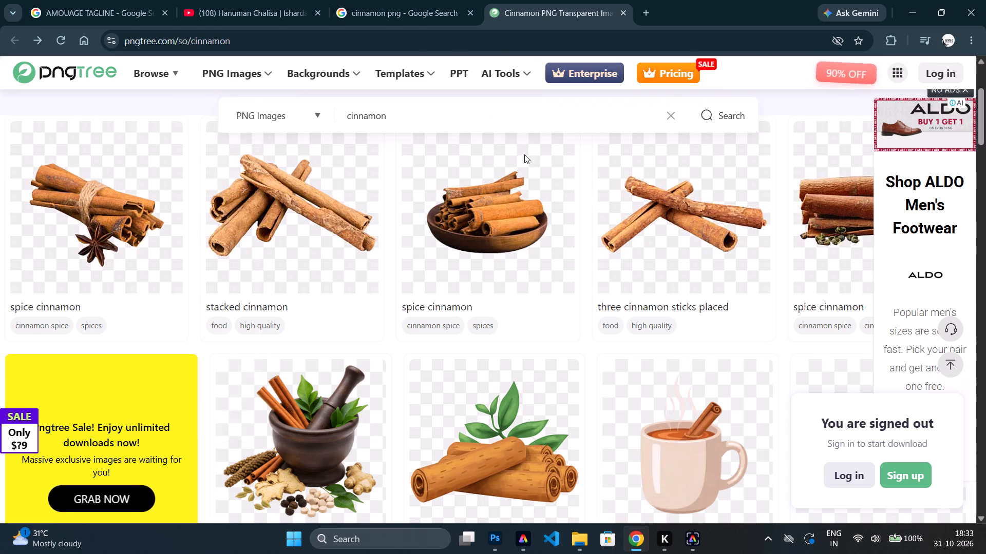
Reopen the "spice cinnamon" picture of stacked bark with green pods and request its free download.
{"action": "left_click", "coordinate": [842, 220]}
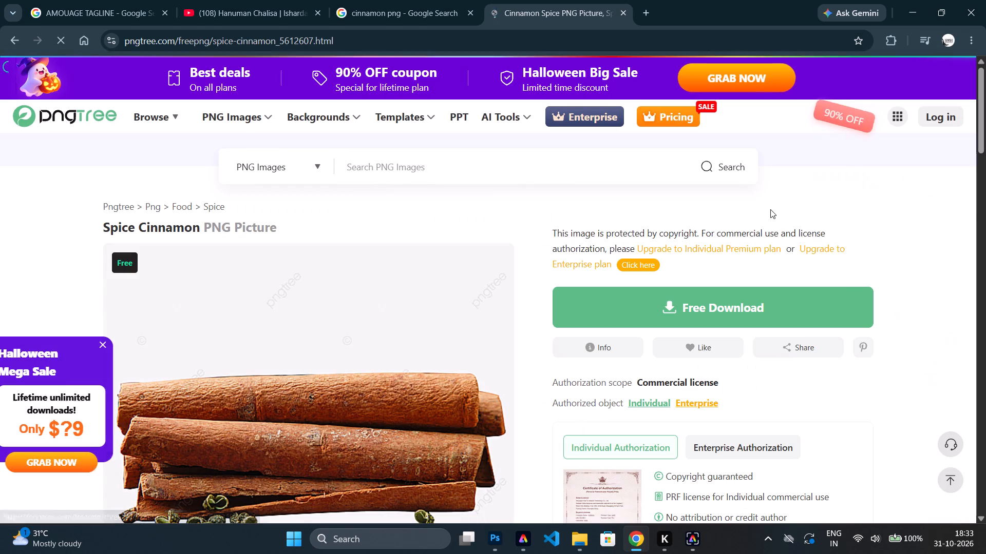
{"action": "scroll", "coordinate": [396, 378], "scroll_direction": "down", "scroll_amount": 1}
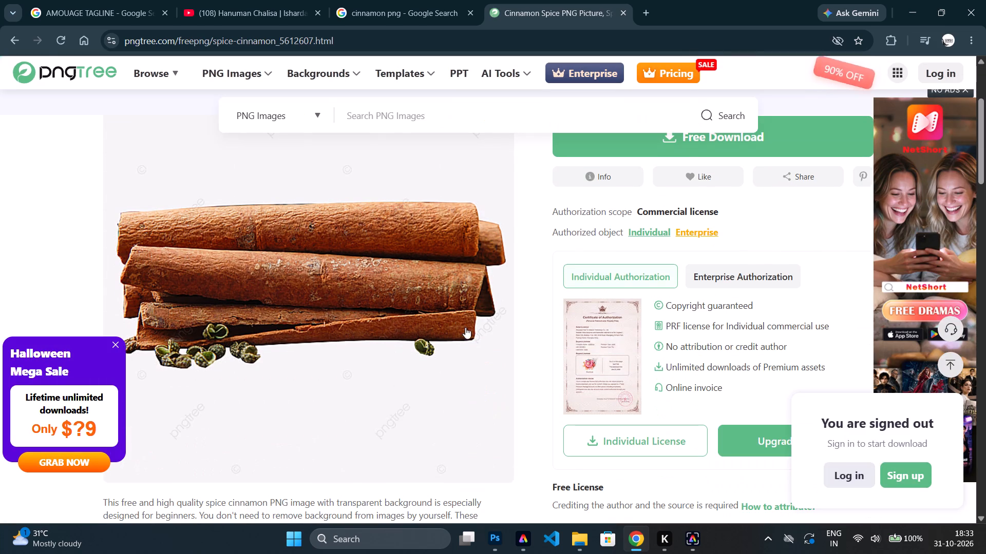
{"action": "scroll", "coordinate": [451, 337], "scroll_direction": "up", "scroll_amount": 1}
{"action": "left_click", "coordinate": [623, 302]}
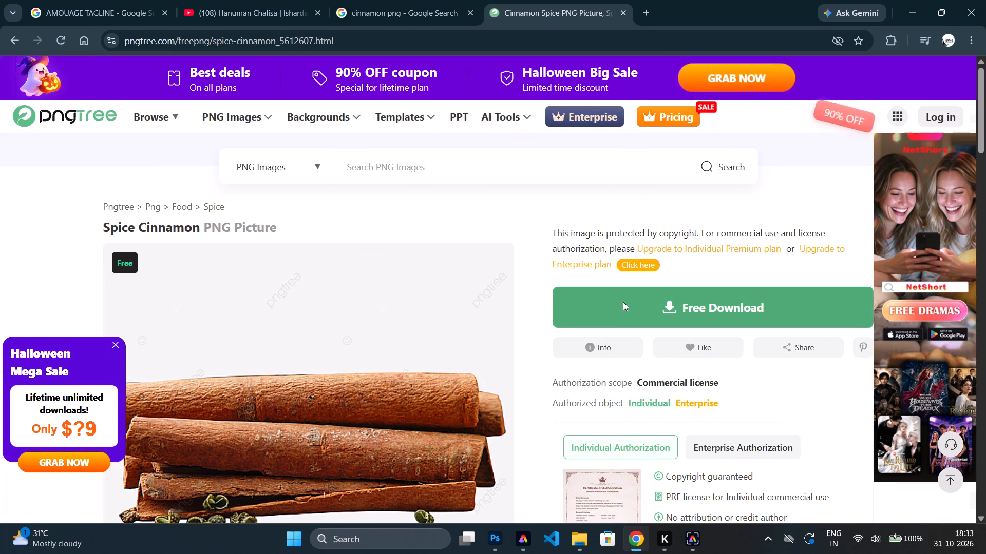
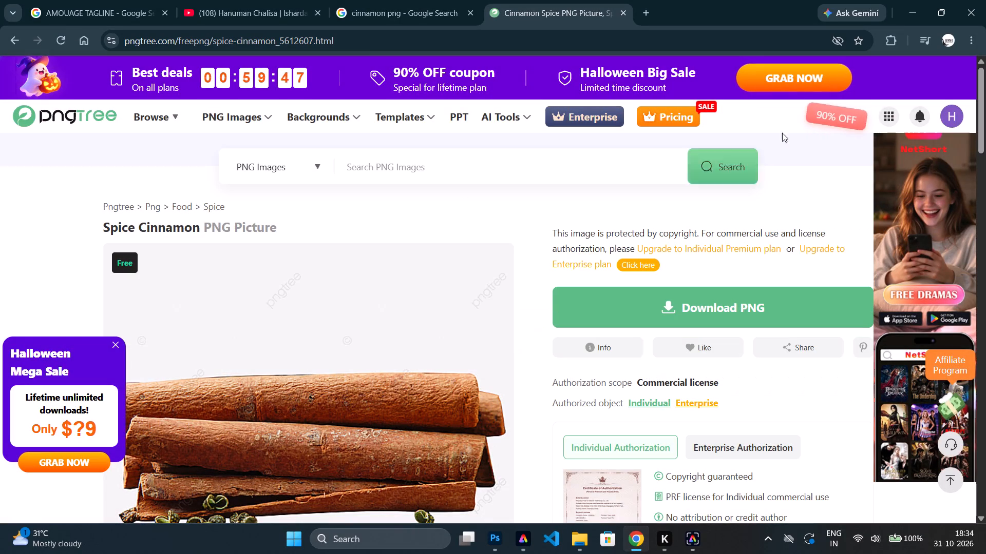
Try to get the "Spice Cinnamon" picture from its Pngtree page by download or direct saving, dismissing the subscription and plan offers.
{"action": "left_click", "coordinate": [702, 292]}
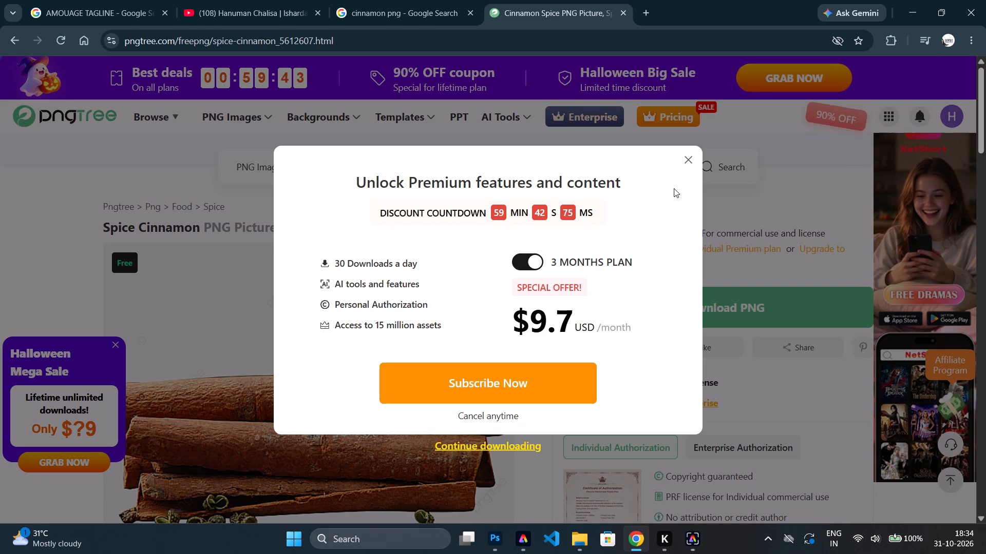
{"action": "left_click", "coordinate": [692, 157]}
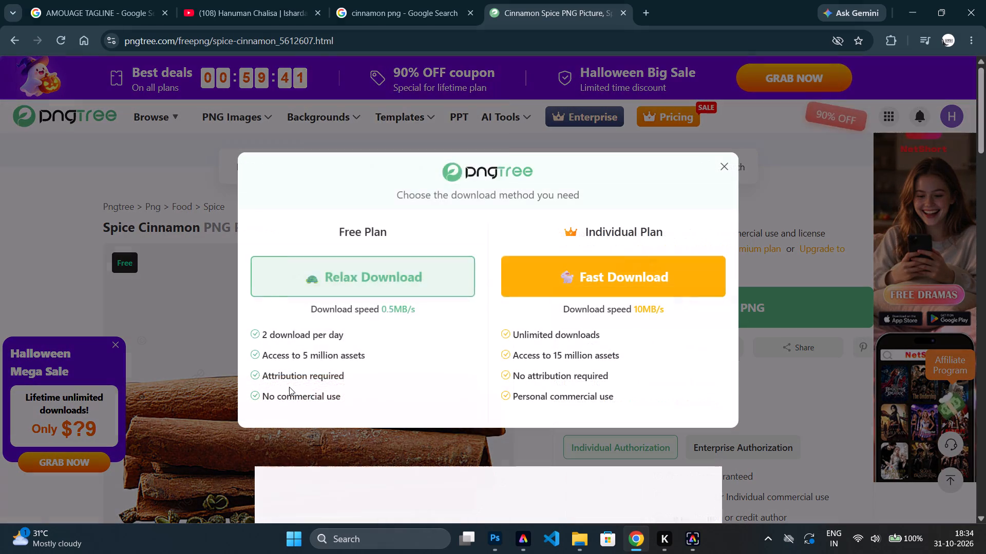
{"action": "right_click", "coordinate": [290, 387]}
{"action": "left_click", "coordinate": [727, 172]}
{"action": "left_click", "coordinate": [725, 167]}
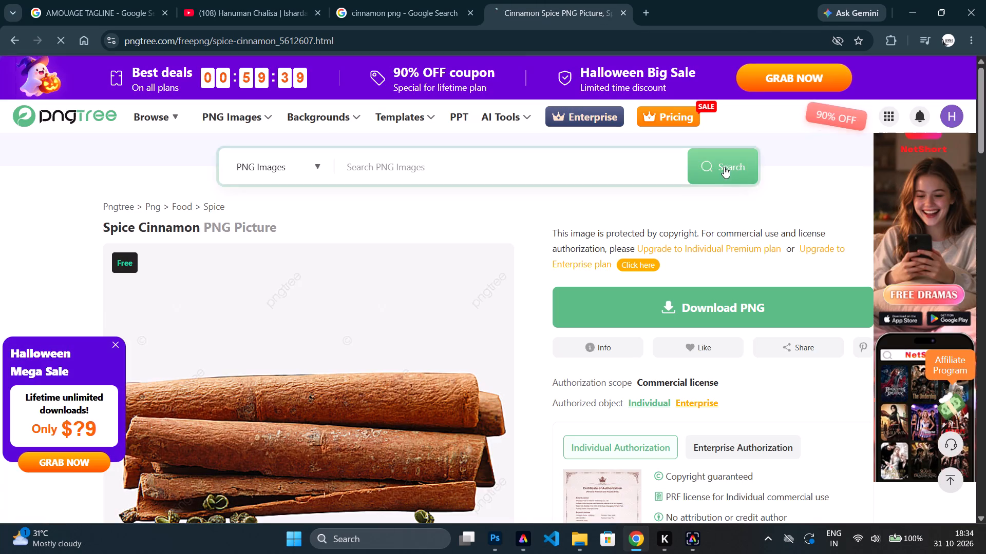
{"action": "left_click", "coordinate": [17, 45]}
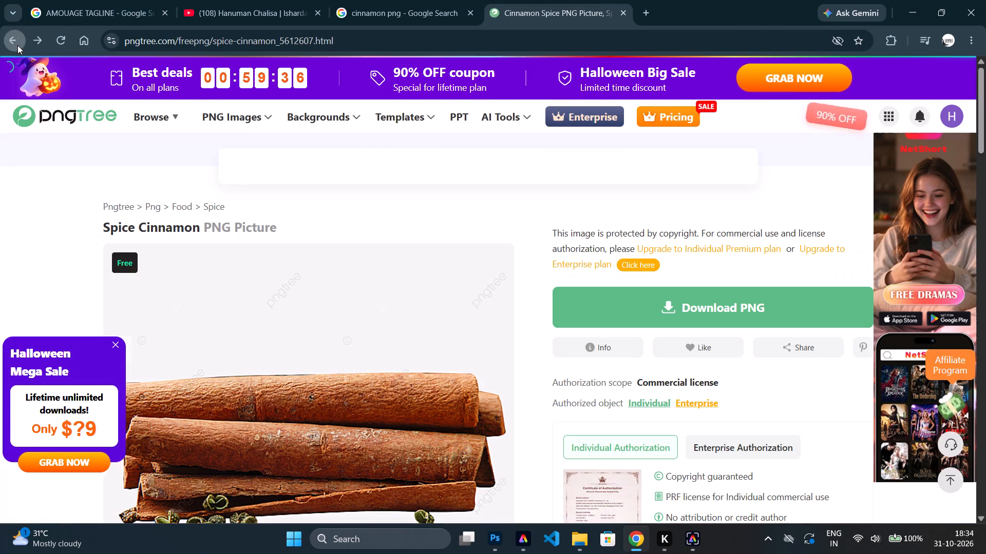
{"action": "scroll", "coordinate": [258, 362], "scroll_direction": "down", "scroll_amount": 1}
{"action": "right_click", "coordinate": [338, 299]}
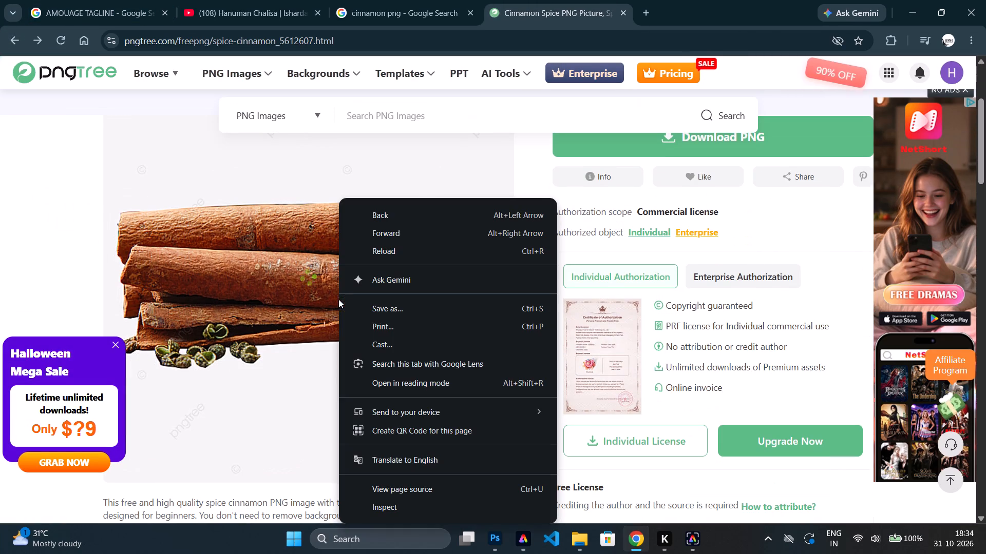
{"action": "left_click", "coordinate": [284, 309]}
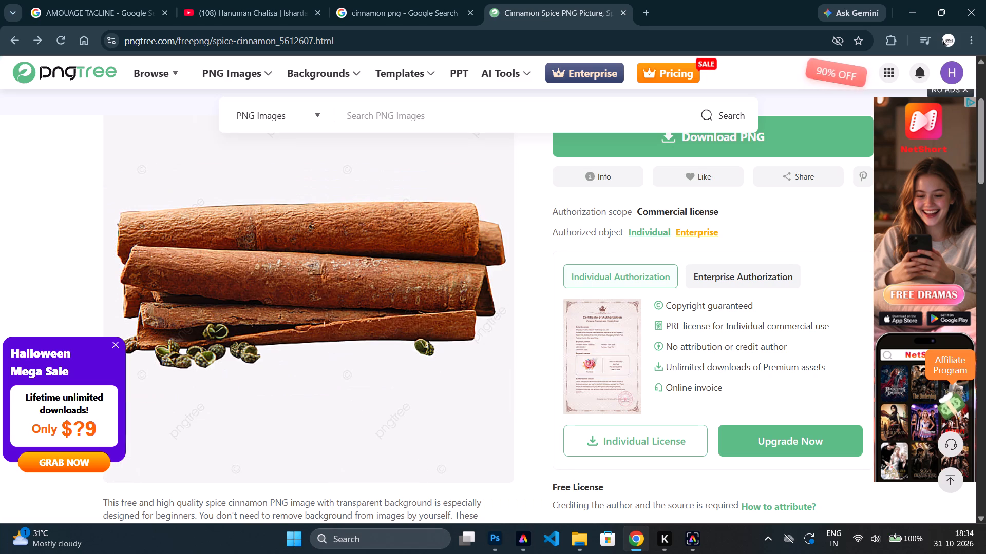
Go back to the Pngtree cinnamon results, check the stacked-bark thumbnail for a save option, and close the Pngtree tab.
{"action": "left_click", "coordinate": [2, 42]}
{"action": "right_click_drag", "start_coordinate": [837, 229], "coordinate": [830, 229]}
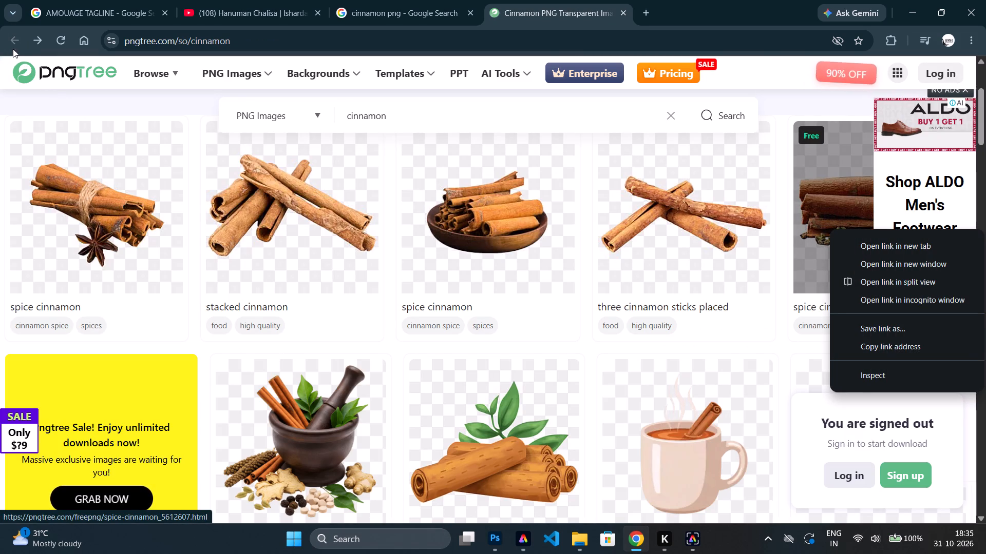
{"action": "left_click", "coordinate": [622, 11]}
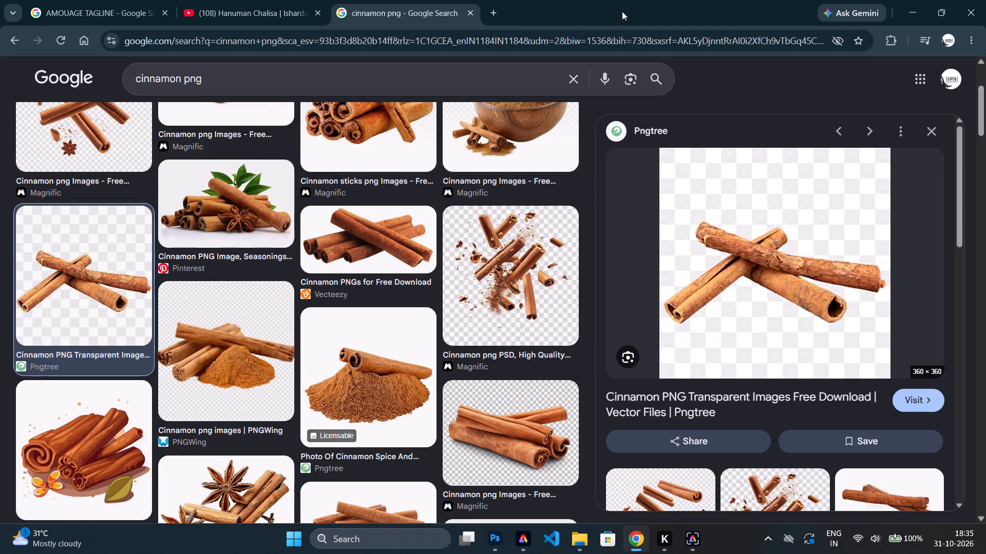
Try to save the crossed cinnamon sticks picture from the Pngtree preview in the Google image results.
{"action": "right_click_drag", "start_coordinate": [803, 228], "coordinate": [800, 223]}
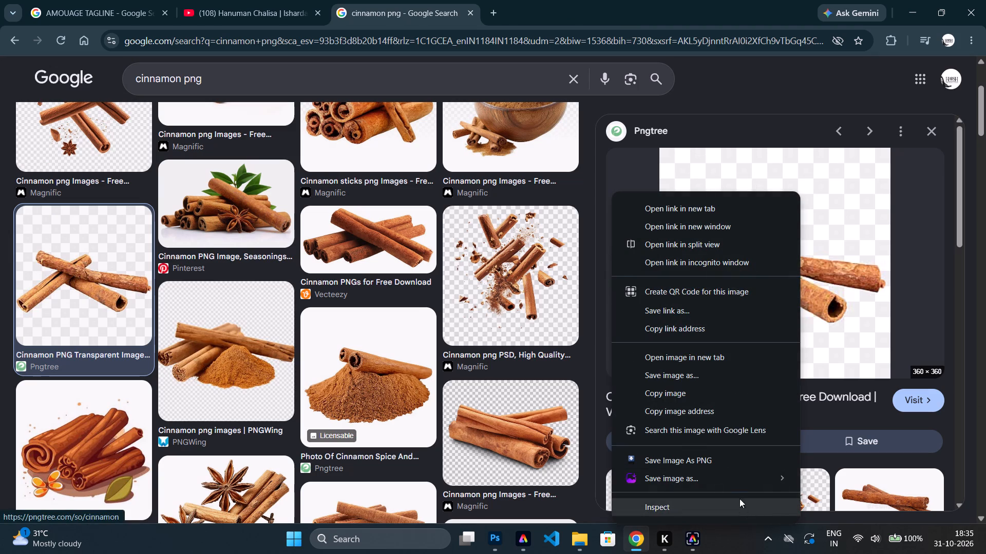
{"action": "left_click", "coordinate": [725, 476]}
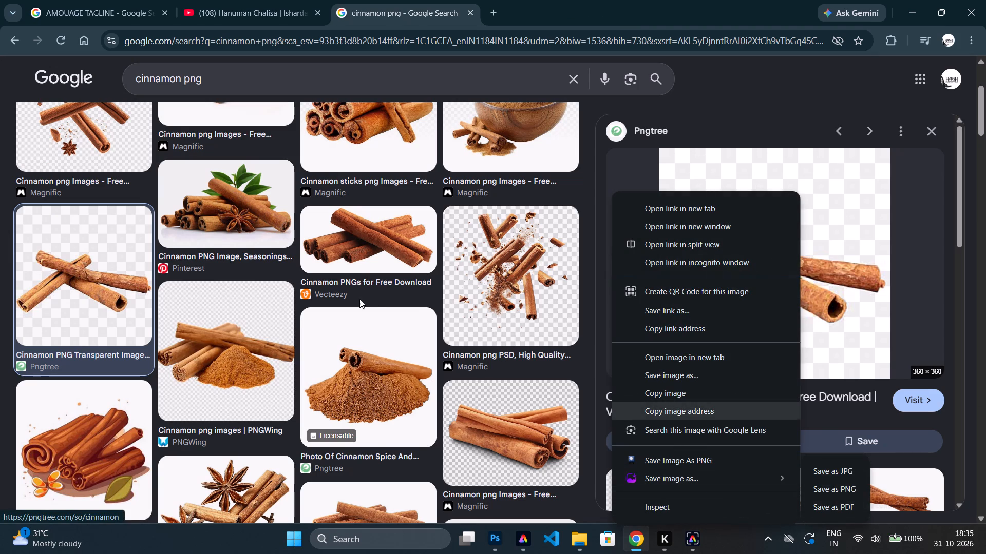
Look through the related cinnamon images beneath the crossed-sticks preview and close the preview.
{"action": "scroll", "coordinate": [358, 299], "scroll_direction": "down", "scroll_amount": 1}
{"action": "scroll", "coordinate": [805, 403], "scroll_direction": "down", "scroll_amount": 2}
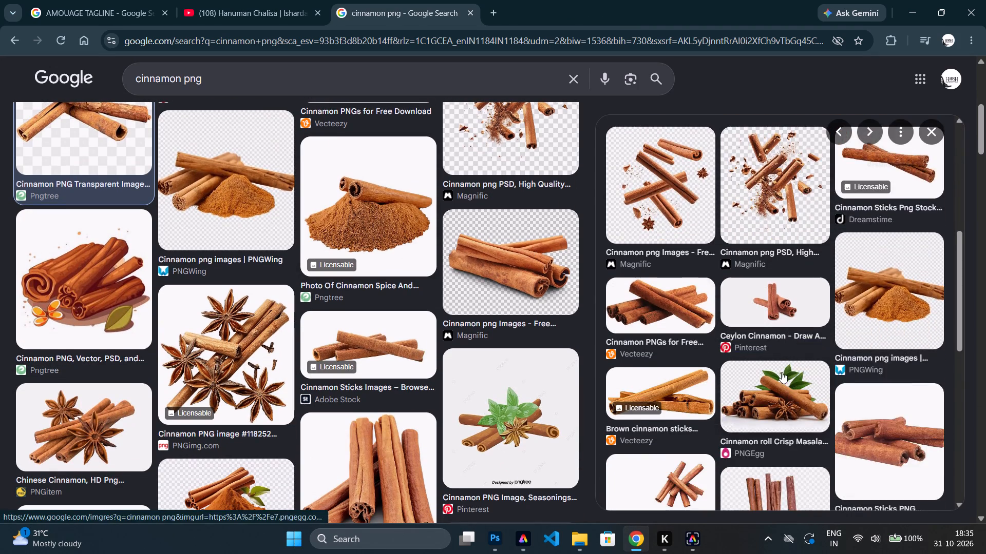
{"action": "scroll", "coordinate": [782, 372], "scroll_direction": "down", "scroll_amount": 2}
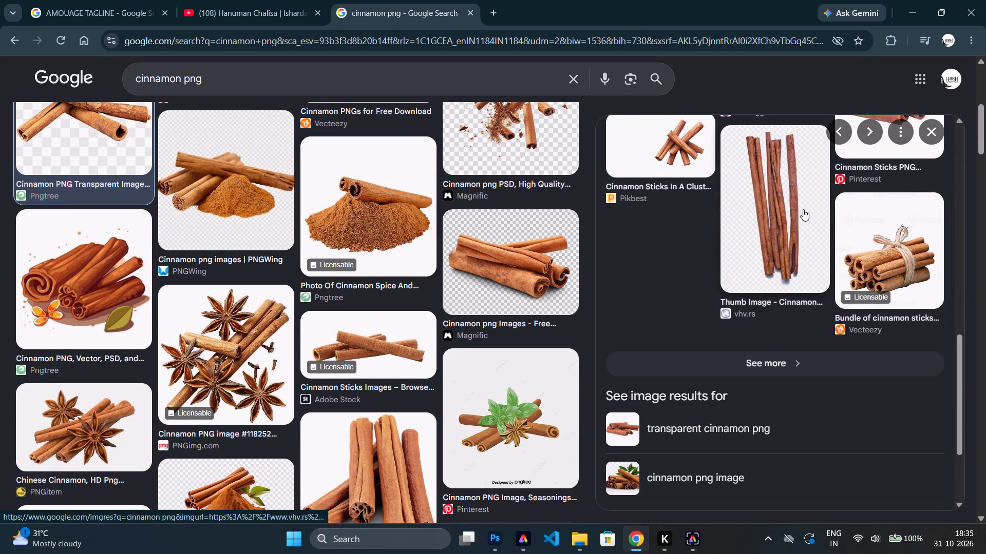
{"action": "scroll", "coordinate": [812, 205], "scroll_direction": "up", "scroll_amount": 1}
{"action": "left_click", "coordinate": [935, 129]}
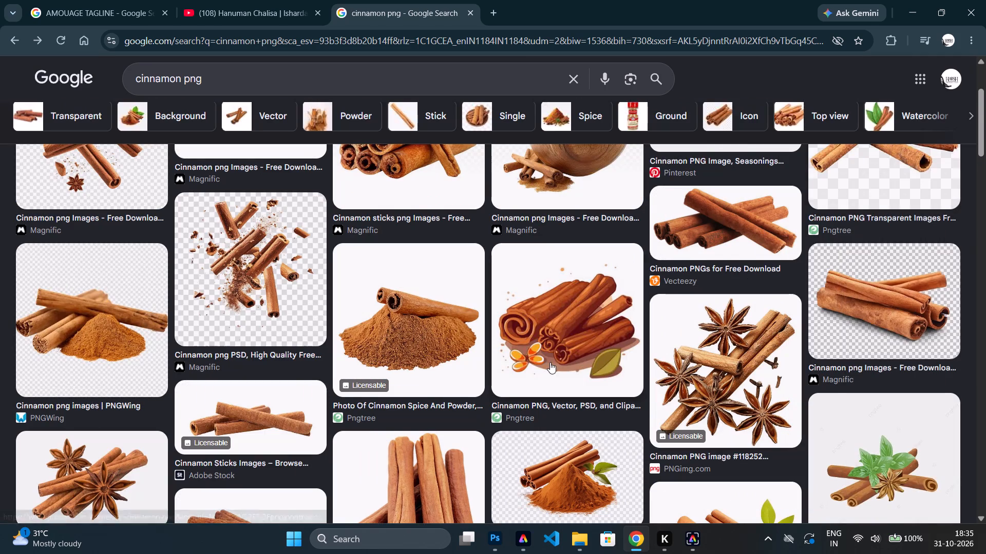
Browse further "cinnamon png" results and open the PNGimg picture of cinnamon sticks with white flowers and vanilla pods.
{"action": "scroll", "coordinate": [548, 363], "scroll_direction": "down", "scroll_amount": 2}
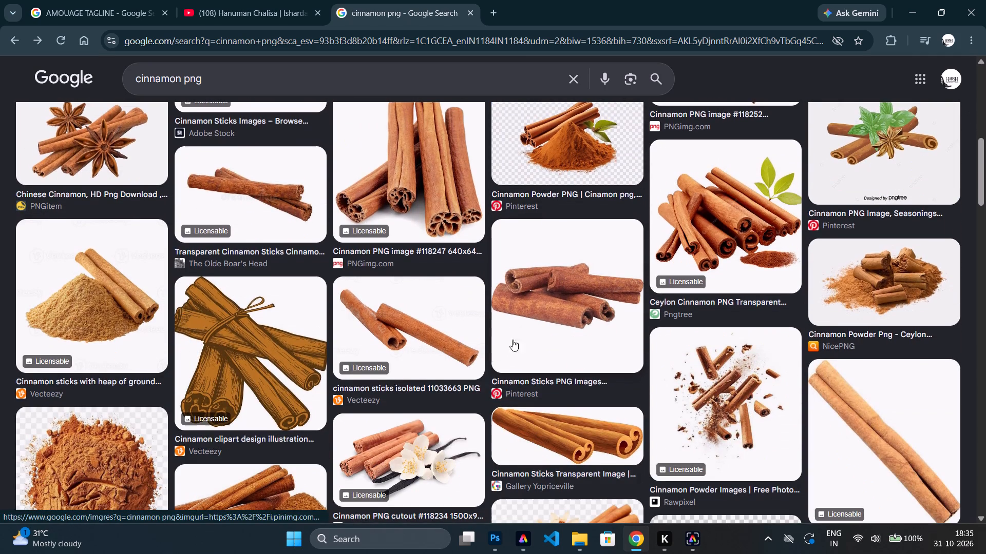
{"action": "scroll", "coordinate": [377, 343], "scroll_direction": "down", "scroll_amount": 1}
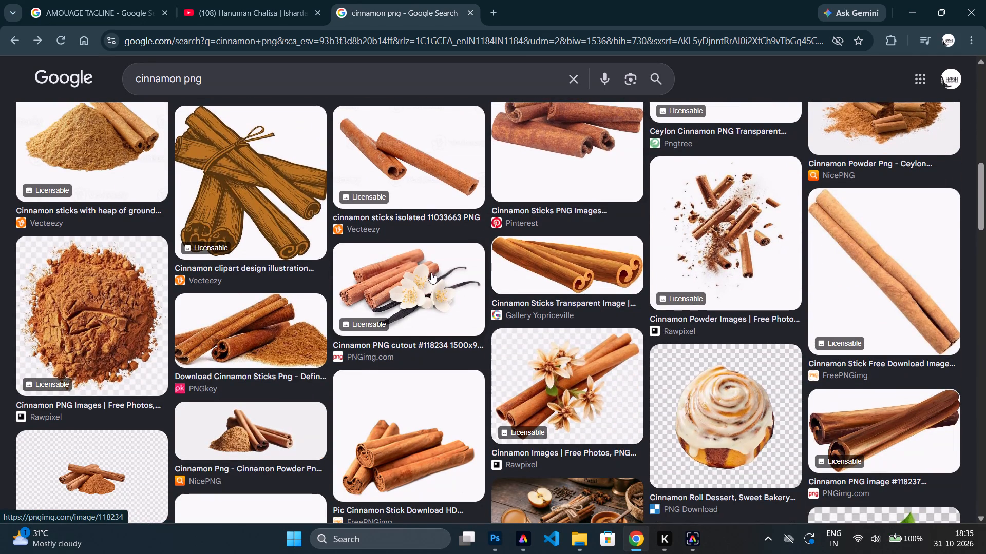
{"action": "left_click", "coordinate": [433, 271]}
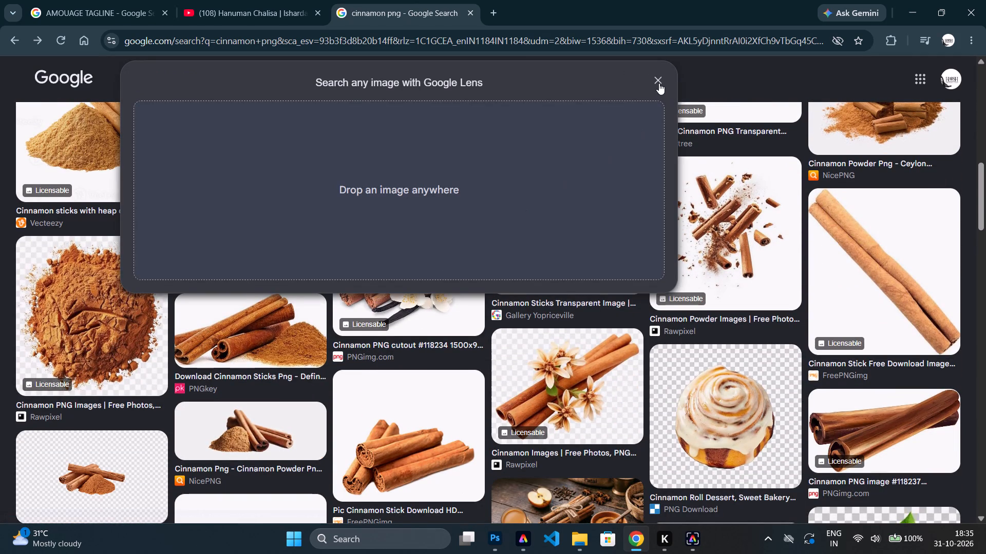
{"action": "left_click", "coordinate": [659, 83]}
{"action": "left_click", "coordinate": [413, 295]}
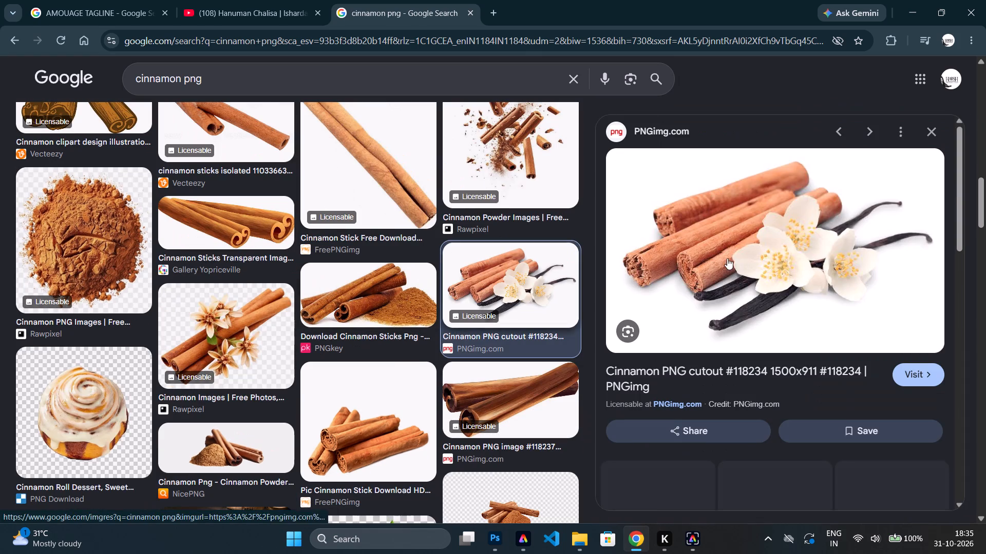
Save the PNGimg cinnamon and flower image as a PNG named cinnamon_PNG14 in Downloads.
{"action": "right_click", "coordinate": [782, 256]}
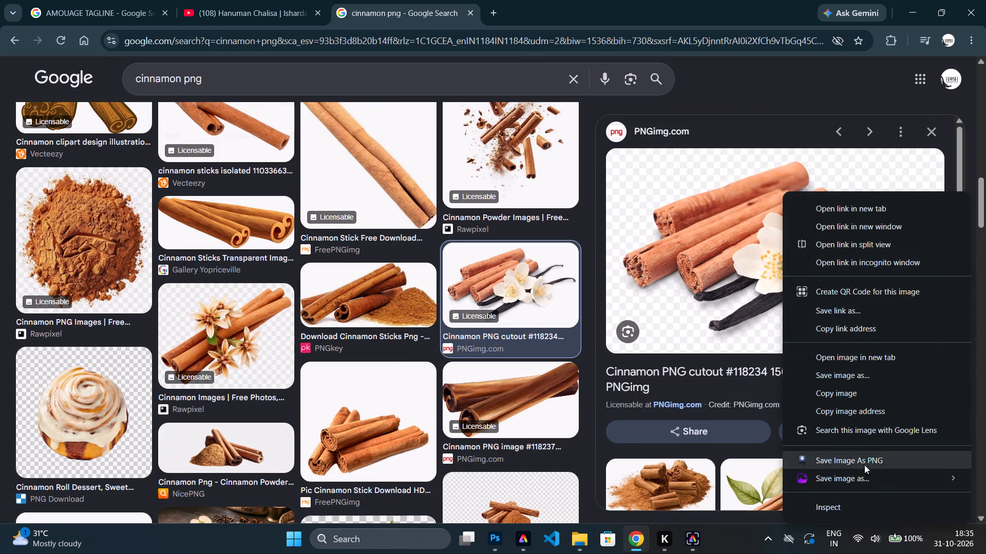
{"action": "left_click", "coordinate": [861, 474]}
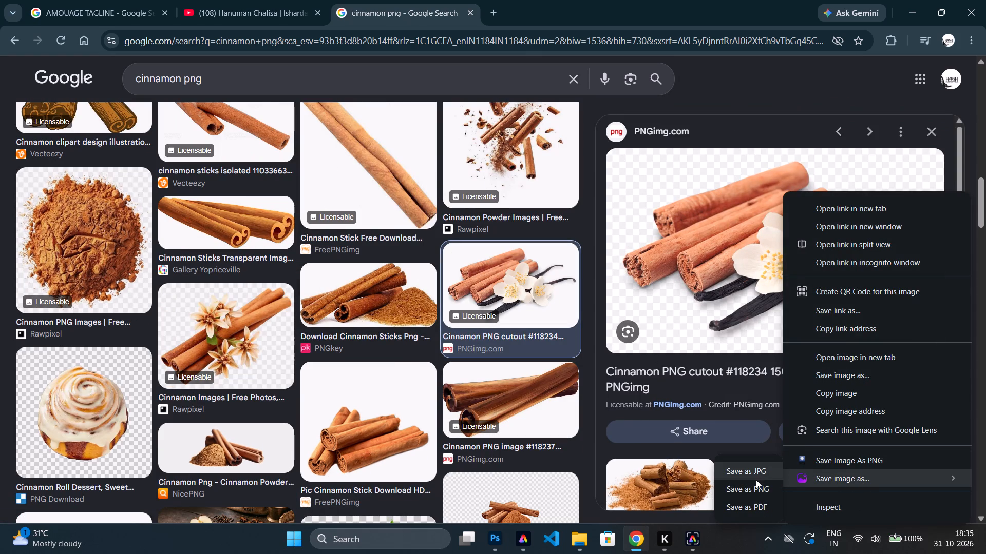
{"action": "left_click", "coordinate": [755, 486]}
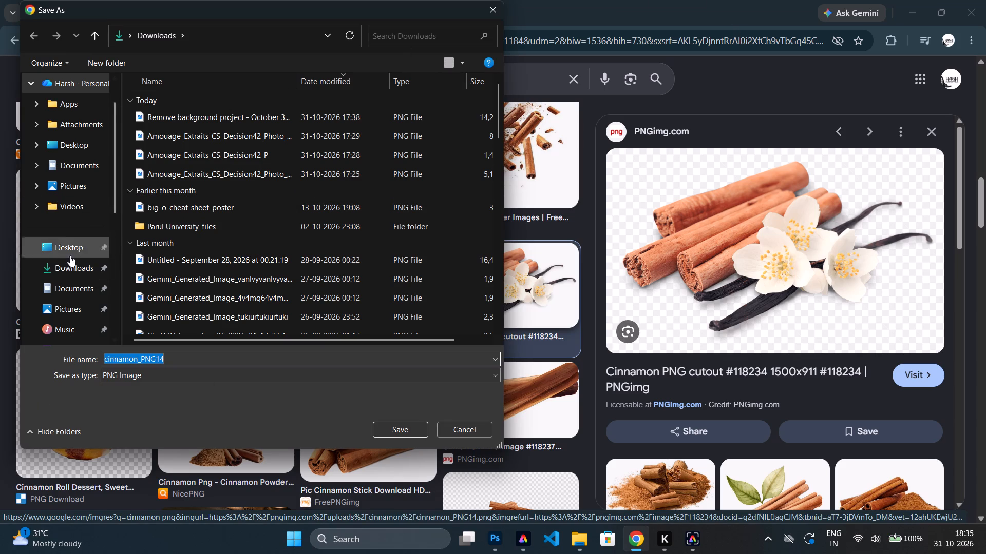
{"action": "left_click", "coordinate": [56, 260]}
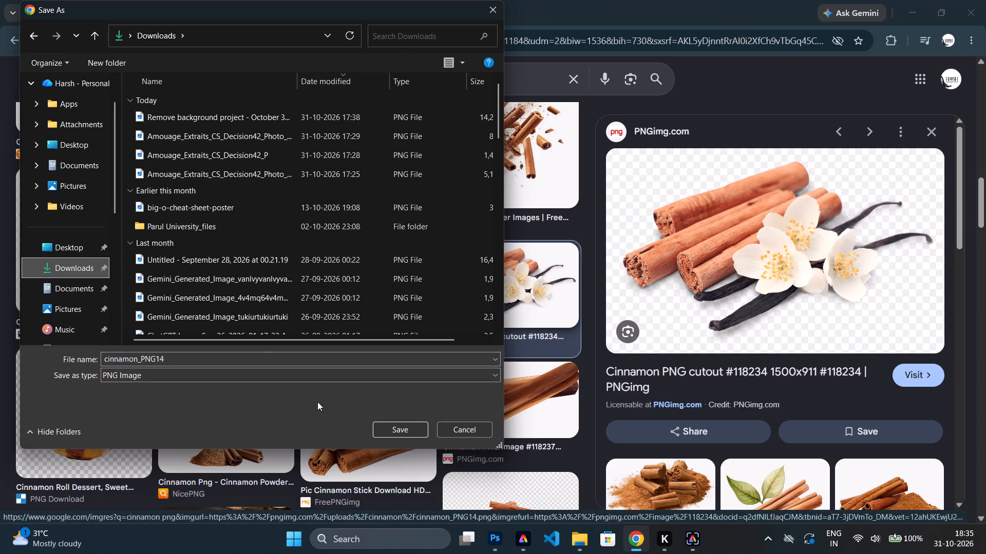
{"action": "left_click", "coordinate": [386, 428]}
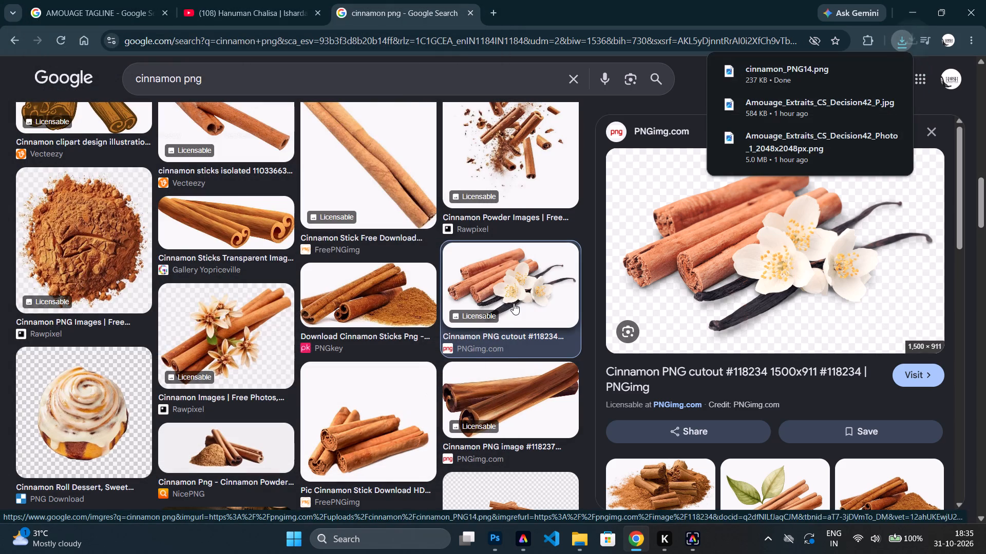
Refresh the Downloads folder in File Explorer and place cinnamon_PNG14 into the open Photoshop poster.
{"action": "left_click", "coordinate": [575, 546]}
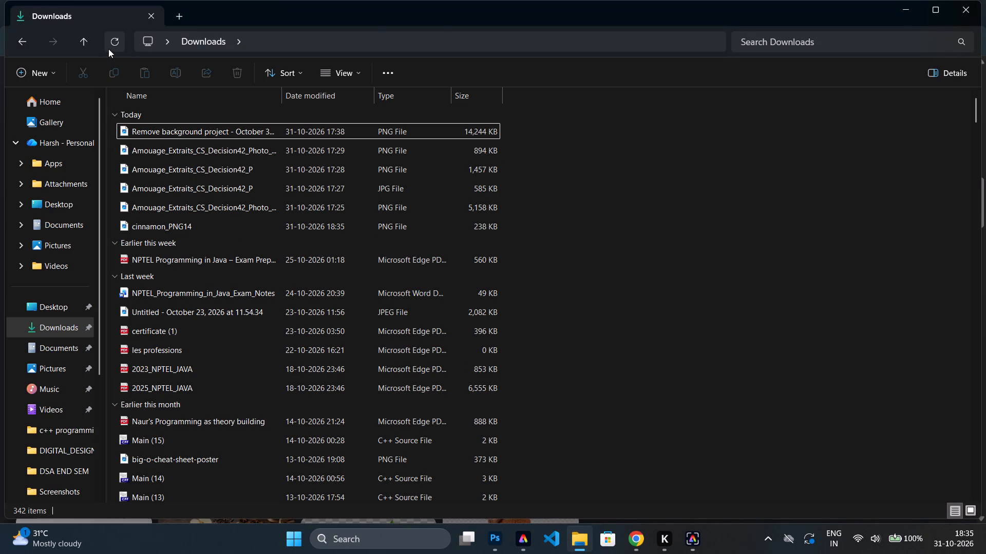
{"action": "triple_click", "coordinate": [108, 49]}
{"action": "triple_click", "coordinate": [108, 49]}
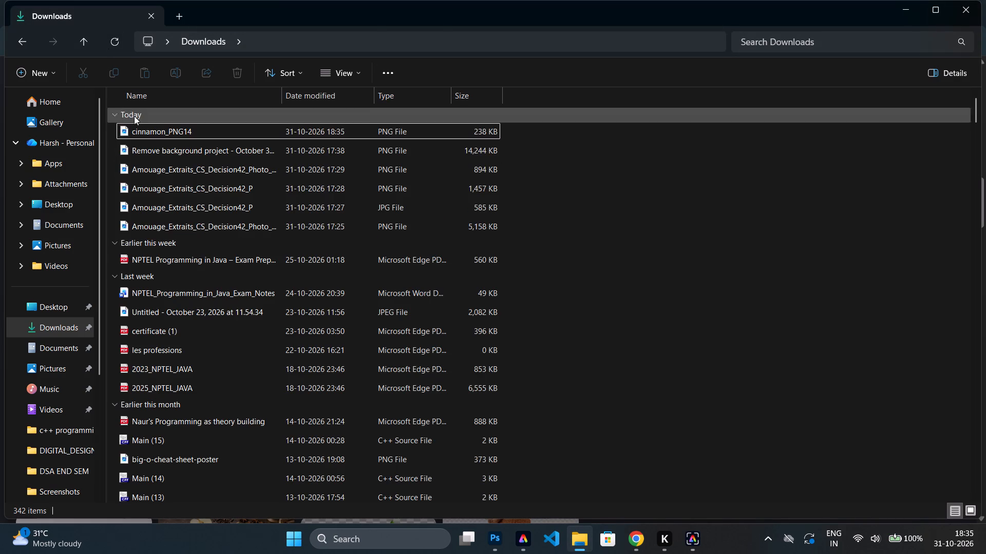
{"action": "left_click_drag", "start_coordinate": [137, 128], "coordinate": [501, 548]}
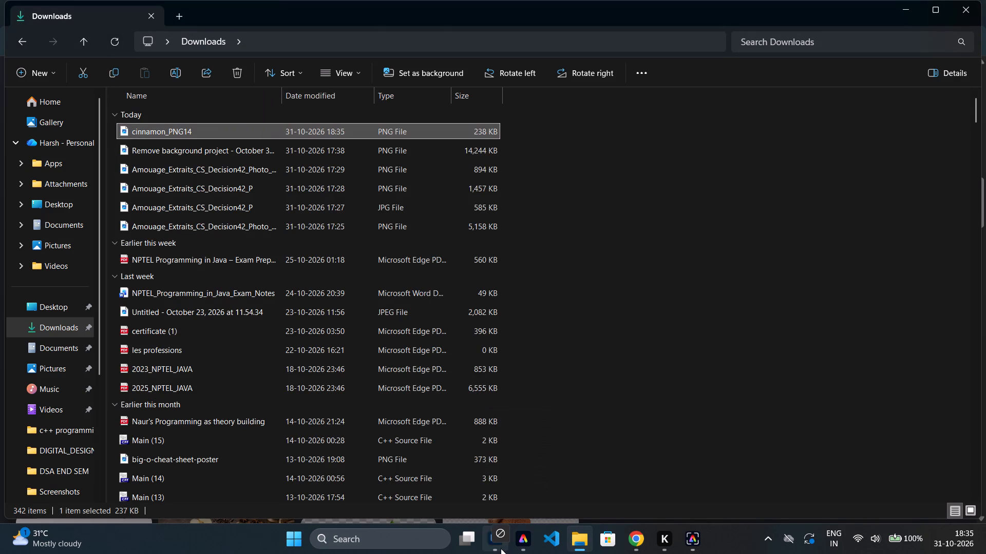
{"action": "left_click_drag", "start_coordinate": [501, 548], "coordinate": [362, 325]}
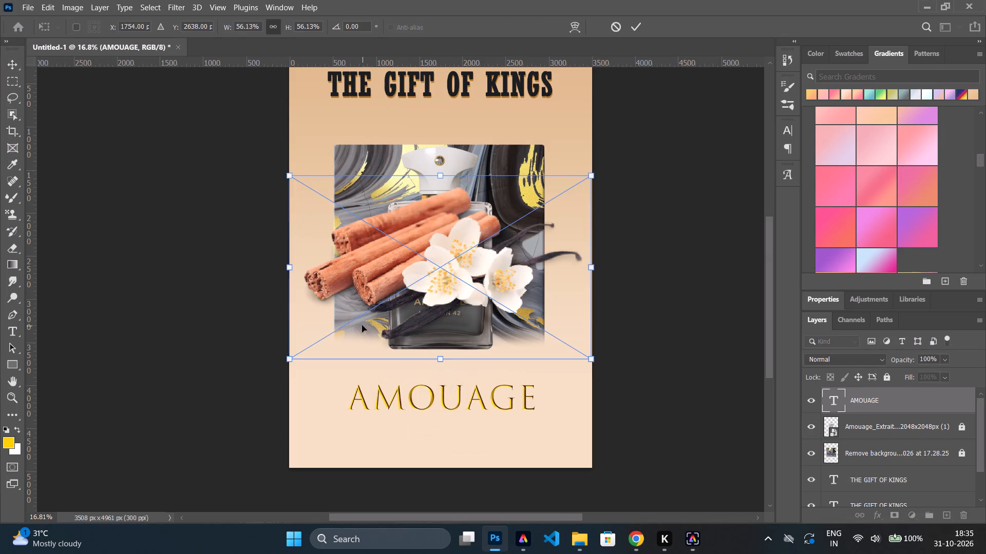
Scale the placed cinnamon image to about 50.5%, rotate it to about -13.4°, and move it toward the bottle's base.
{"action": "left_click_drag", "start_coordinate": [594, 364], "coordinate": [561, 361]}
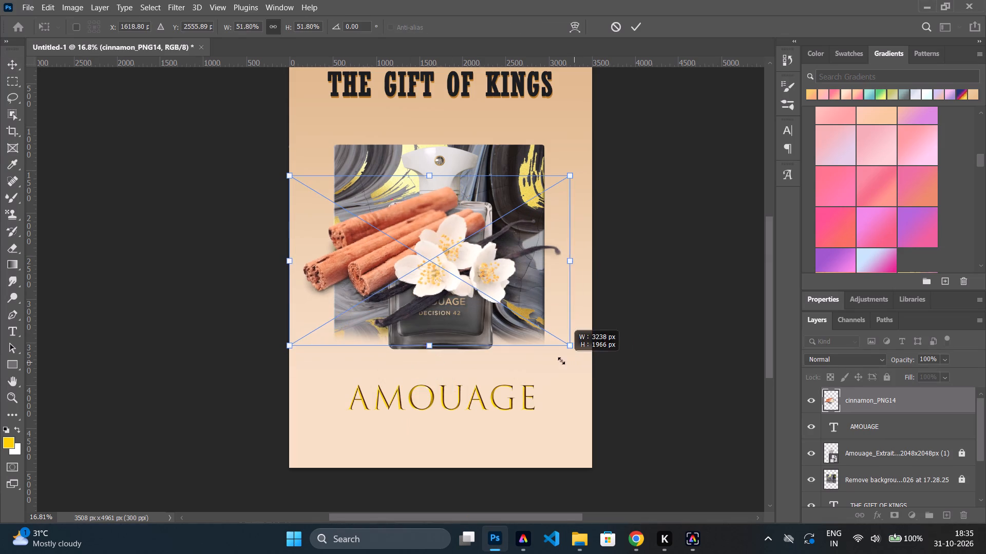
{"action": "left_click_drag", "start_coordinate": [561, 361], "coordinate": [555, 361]}
{"action": "left_click_drag", "start_coordinate": [566, 357], "coordinate": [476, 426]}
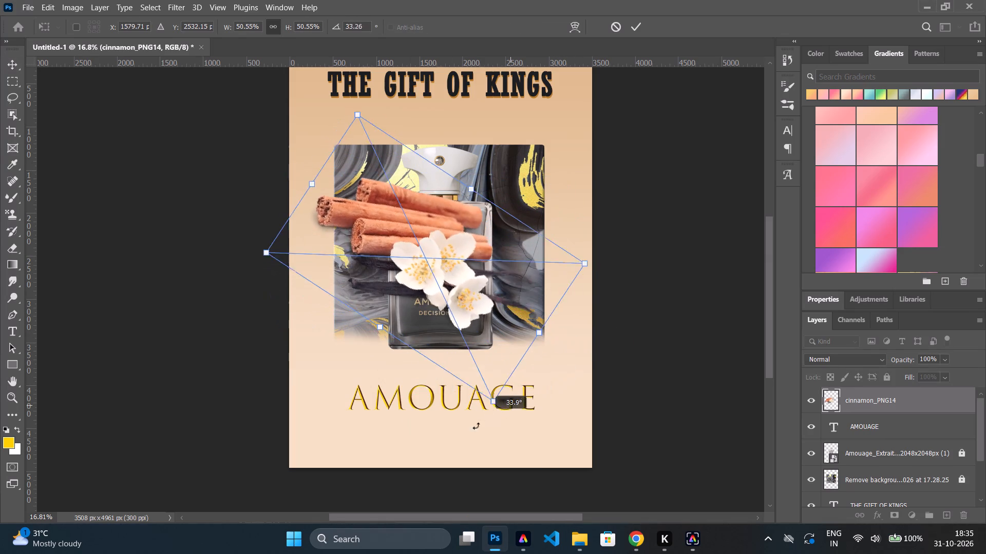
{"action": "left_click_drag", "start_coordinate": [476, 426], "coordinate": [519, 295]}
{"action": "left_click_drag", "start_coordinate": [427, 265], "coordinate": [488, 328]}
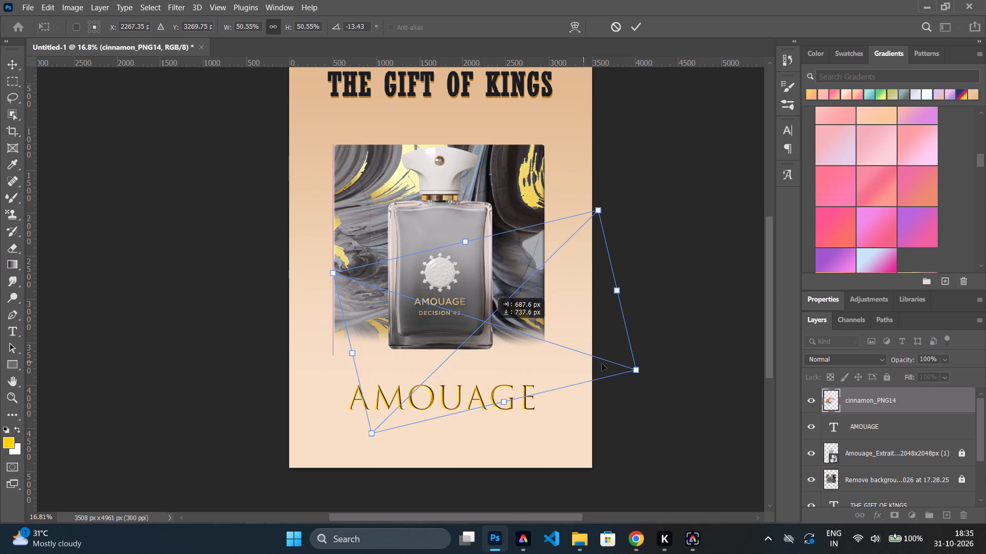
Scale the cinnamon image to about 27.25%, rotate it to about -5°, and set it over the bottle's lower-right corner.
{"action": "left_click_drag", "start_coordinate": [637, 371], "coordinate": [550, 358]}
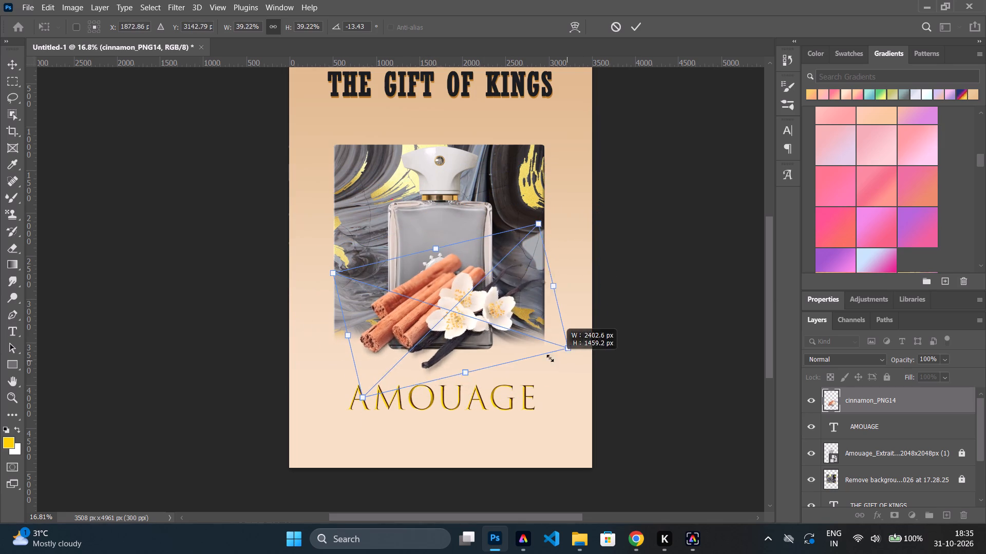
{"action": "left_click_drag", "start_coordinate": [550, 358], "coordinate": [526, 354]}
{"action": "left_click_drag", "start_coordinate": [415, 312], "coordinate": [491, 342]}
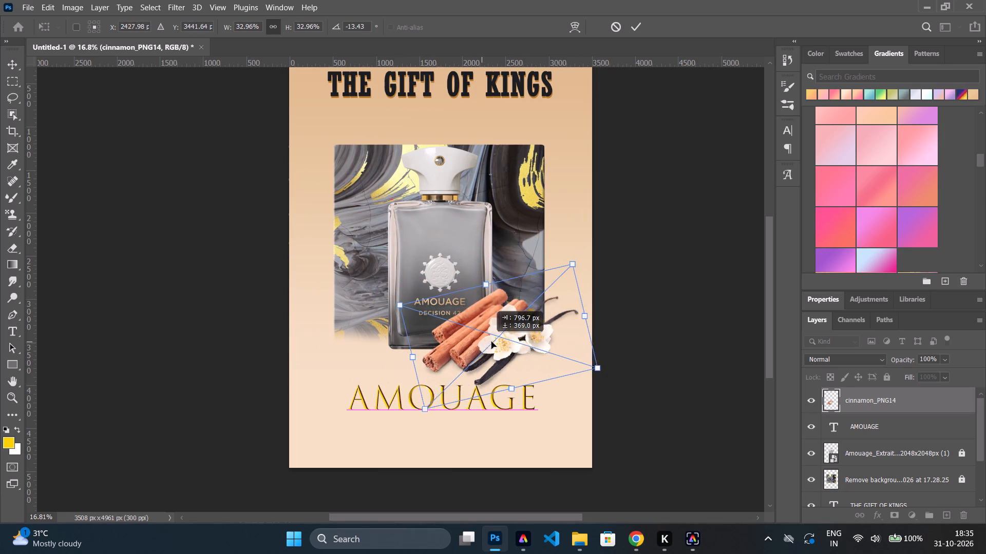
{"action": "left_click_drag", "start_coordinate": [491, 342], "coordinate": [494, 340]}
{"action": "left_click_drag", "start_coordinate": [612, 369], "coordinate": [590, 369]}
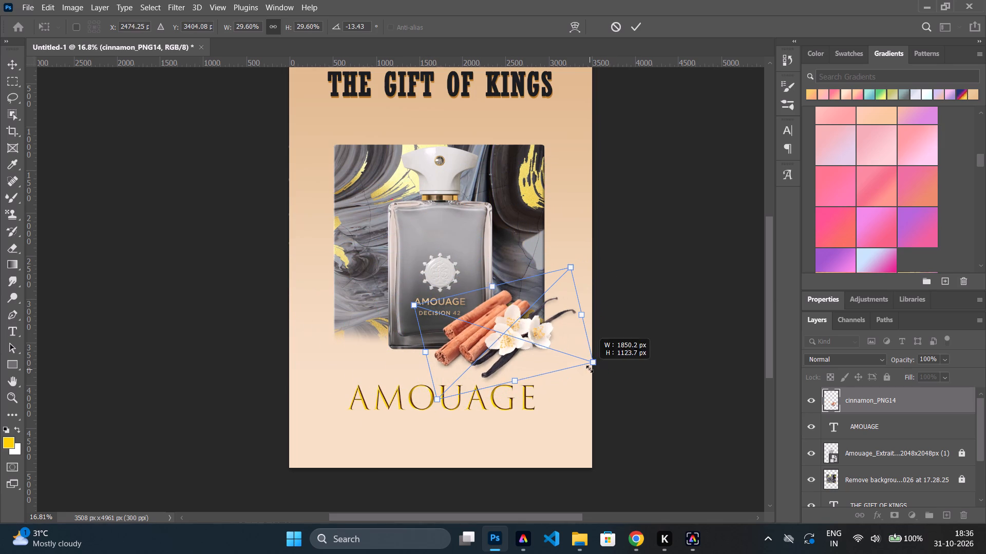
{"action": "left_click_drag", "start_coordinate": [590, 369], "coordinate": [589, 369]}
{"action": "left_click_drag", "start_coordinate": [495, 347], "coordinate": [499, 352]}
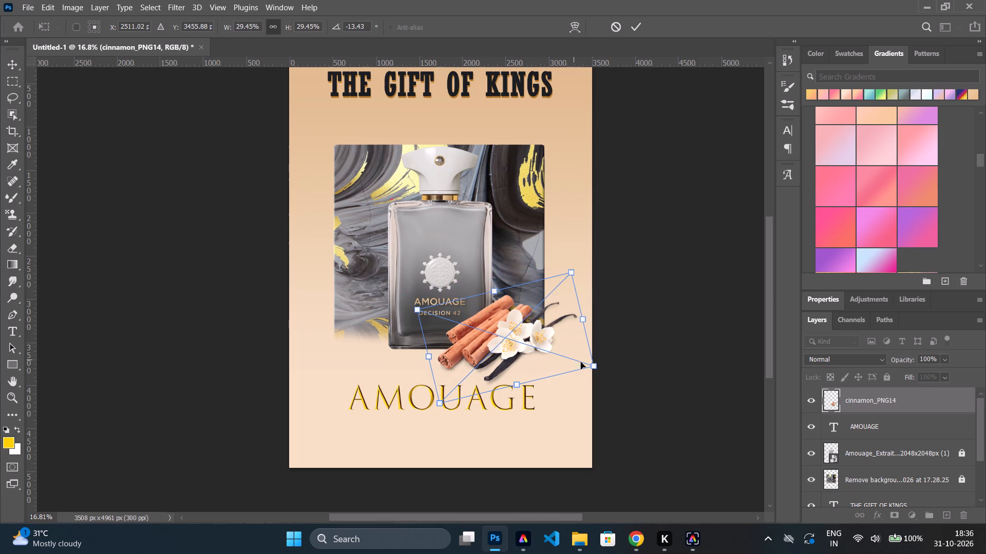
{"action": "left_click_drag", "start_coordinate": [593, 365], "coordinate": [577, 369]}
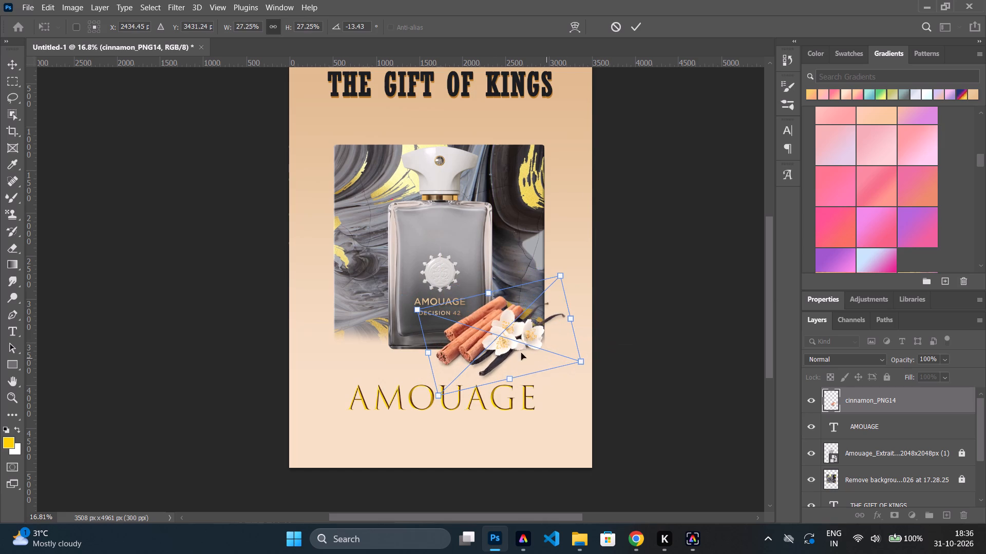
{"action": "left_click", "coordinate": [501, 343]}
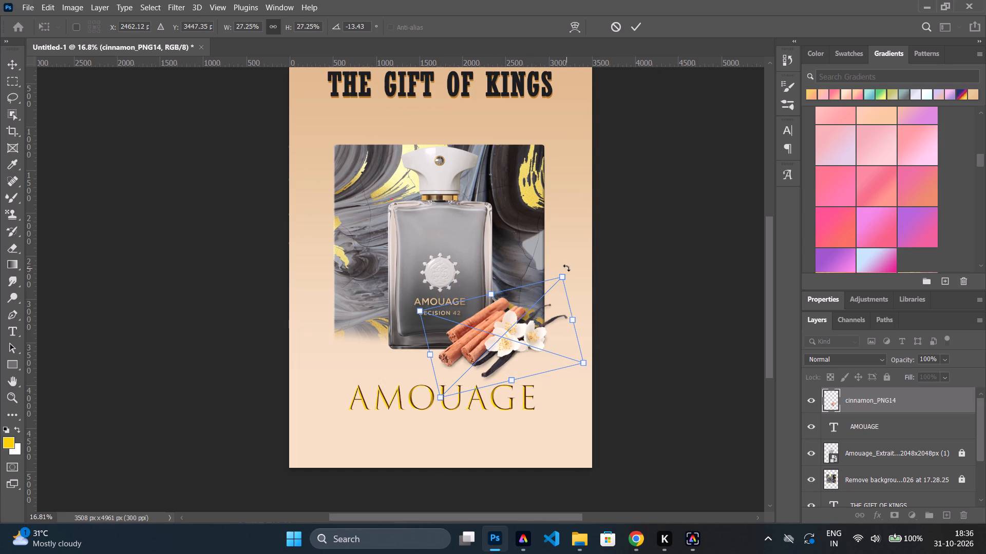
{"action": "left_click_drag", "start_coordinate": [566, 265], "coordinate": [576, 275]}
{"action": "left_click", "coordinate": [507, 350]}
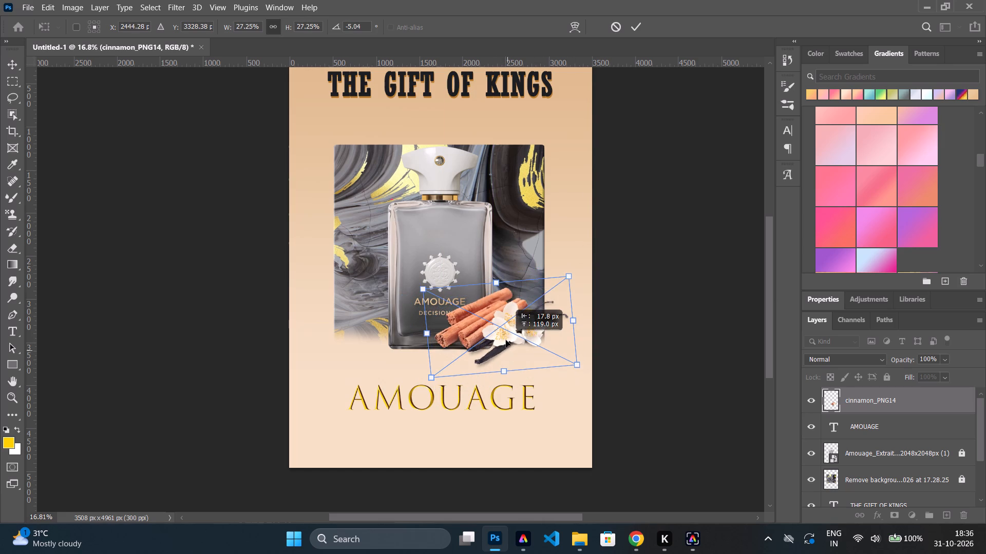
{"action": "double_click", "coordinate": [504, 324]}
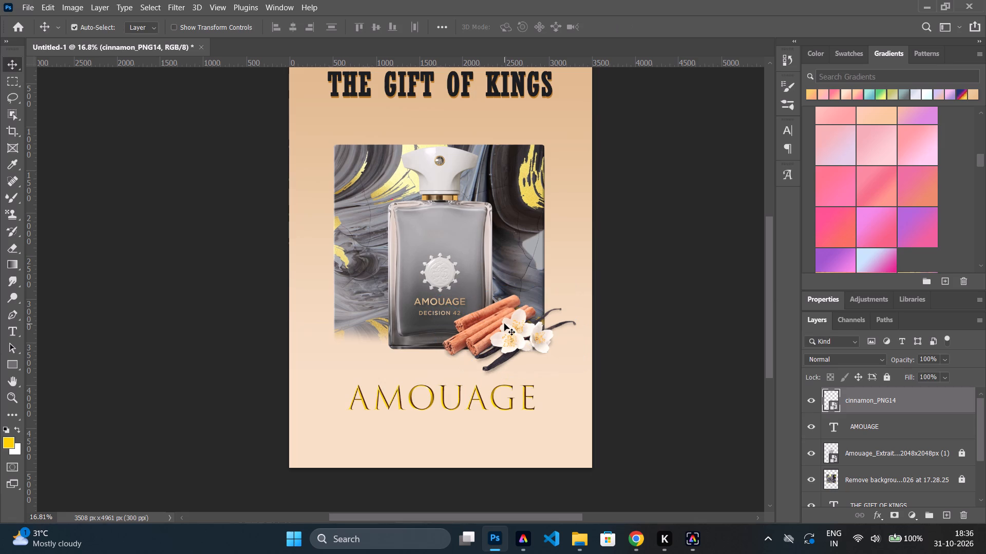
Move the cinnamon image about 28 px right and 96 px down, so it sits lower against the bottle's base.
{"action": "scroll", "coordinate": [465, 337], "scroll_direction": "up", "scroll_amount": 4, "text": "alt"}
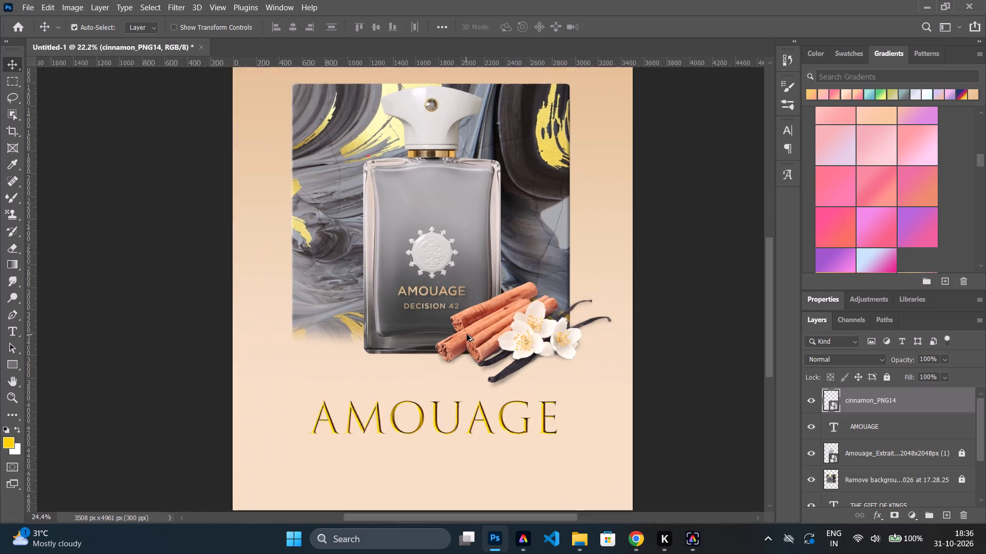
{"action": "scroll", "coordinate": [469, 330], "scroll_direction": "up", "scroll_amount": 4, "text": "alt"}
{"action": "scroll", "coordinate": [466, 314], "scroll_direction": "up", "scroll_amount": 13}
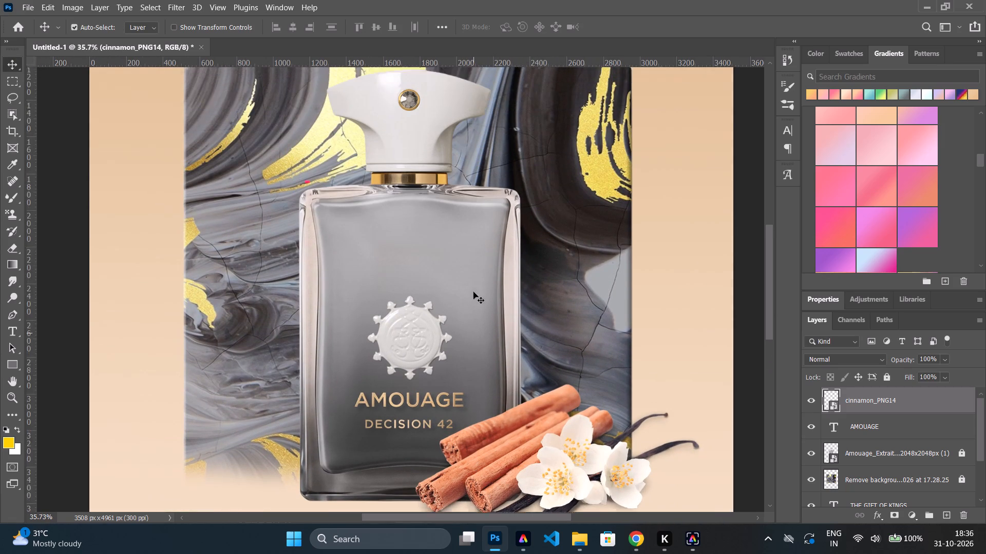
{"action": "scroll", "coordinate": [473, 292], "scroll_direction": "up", "scroll_amount": 1}
{"action": "scroll", "coordinate": [473, 292], "scroll_direction": "down", "scroll_amount": 11}
{"action": "left_click_drag", "start_coordinate": [517, 372], "coordinate": [522, 388]}
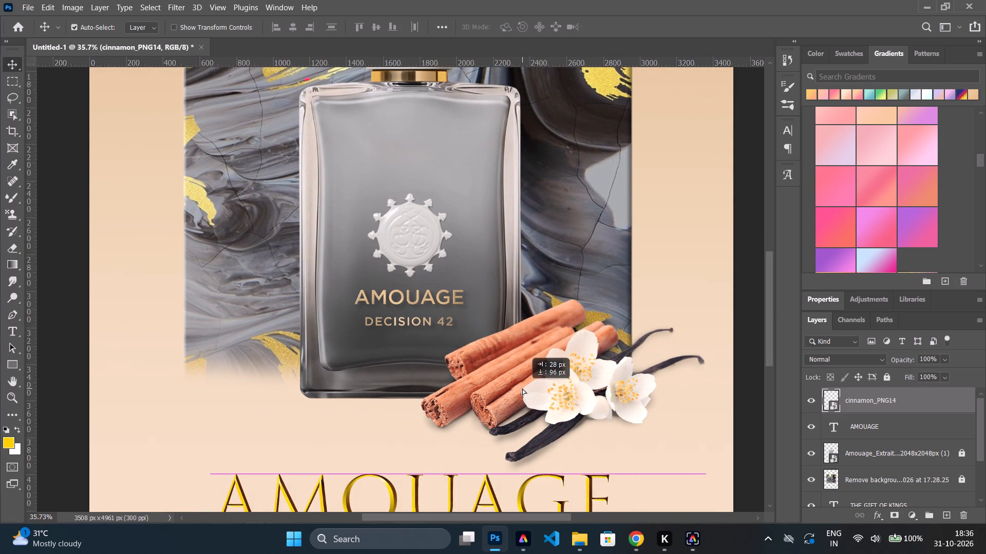
{"action": "left_click_drag", "start_coordinate": [522, 388], "coordinate": [523, 390]}
Examine the cinnamon image's placement up close and within the whole poster composition.
{"action": "scroll", "coordinate": [516, 378], "scroll_direction": "down", "scroll_amount": 3}
{"action": "scroll", "coordinate": [514, 370], "scroll_direction": "up", "scroll_amount": 2}
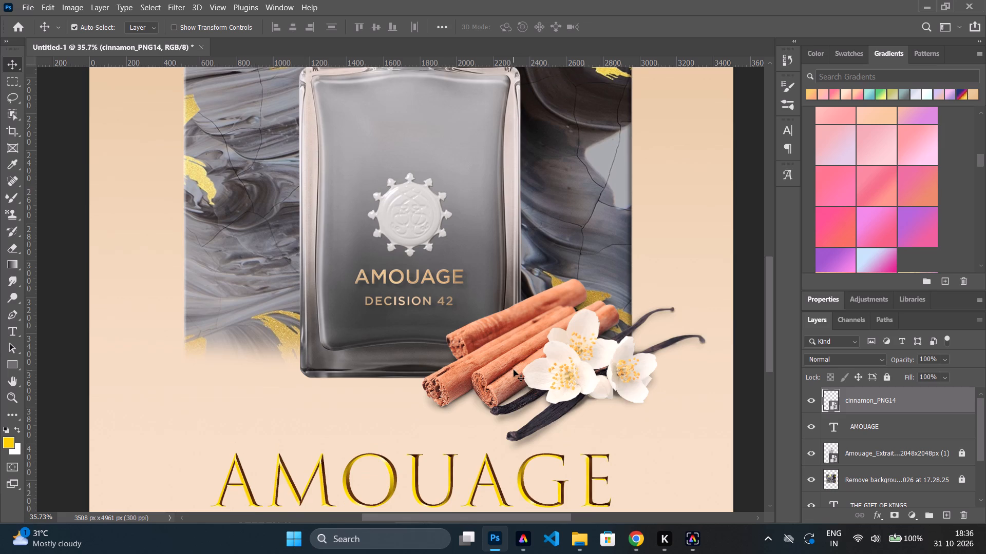
{"action": "scroll", "coordinate": [514, 370], "scroll_direction": "up", "scroll_amount": 8}
{"action": "scroll", "coordinate": [505, 352], "scroll_direction": "down", "scroll_amount": 7, "text": "alt"}
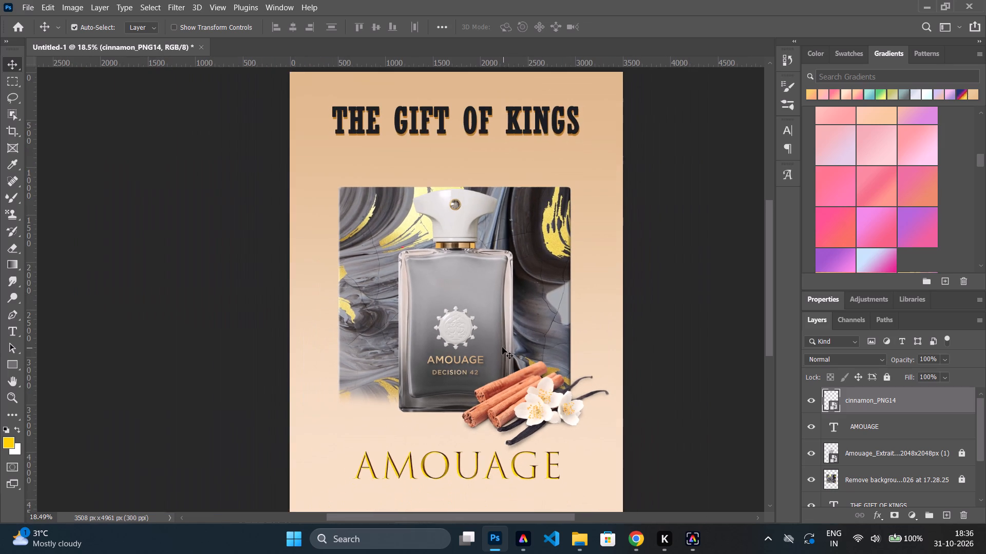
{"action": "scroll", "coordinate": [502, 347], "scroll_direction": "up", "scroll_amount": 2}
{"action": "scroll", "coordinate": [502, 347], "scroll_direction": "down", "scroll_amount": 2}
{"action": "scroll", "coordinate": [508, 390], "scroll_direction": "down", "scroll_amount": 1}
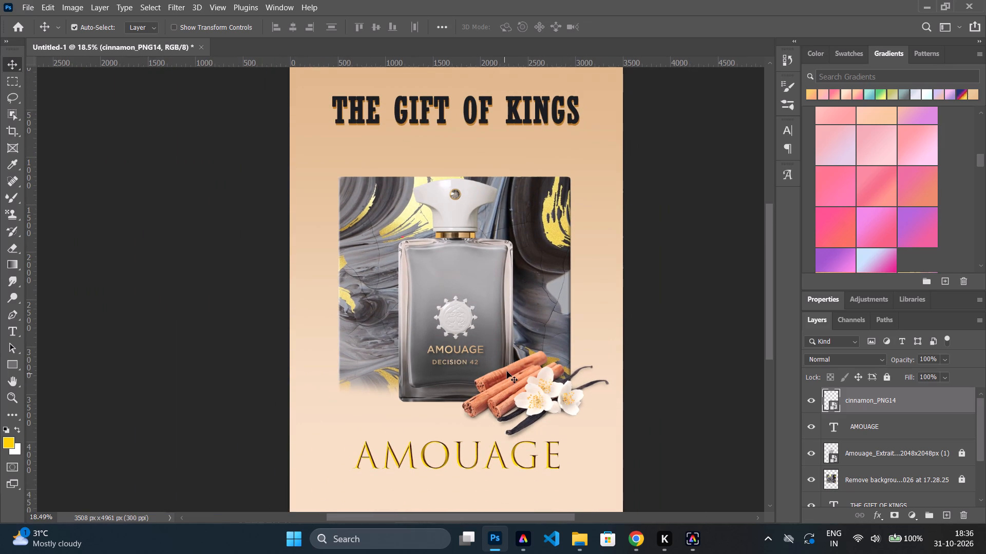
Switch to Chrome, return to the "amouage decision 42" image results, and examine the top, middle and base notes on the Facebook review poster.
{"action": "left_click", "coordinate": [630, 534]}
{"action": "left_click", "coordinate": [945, 102]}
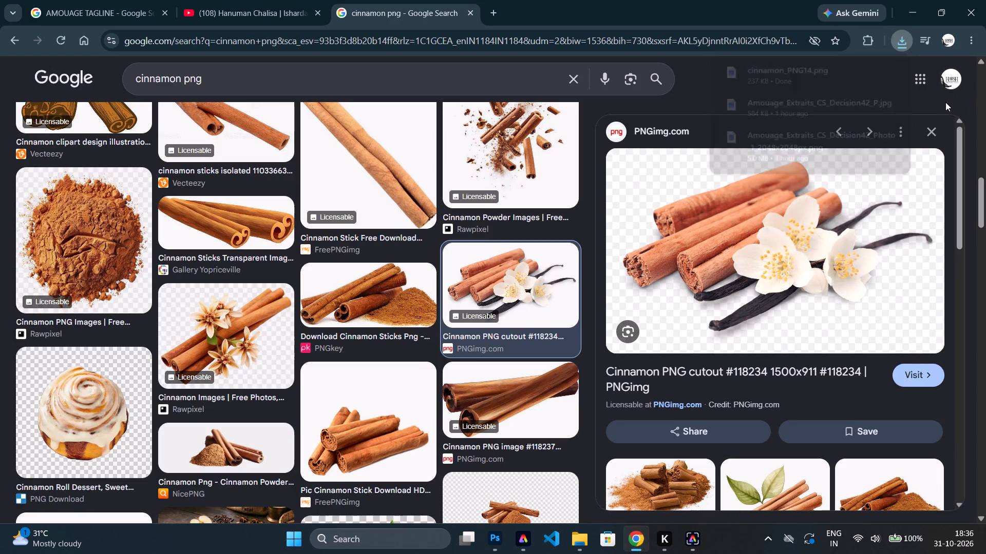
{"action": "left_click", "coordinate": [9, 46]}
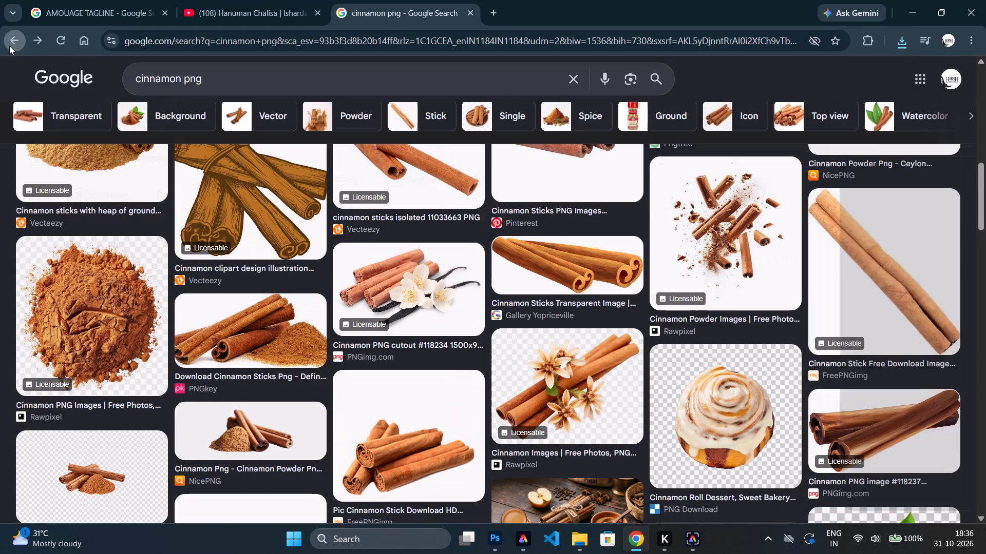
{"action": "left_click", "coordinate": [9, 46]}
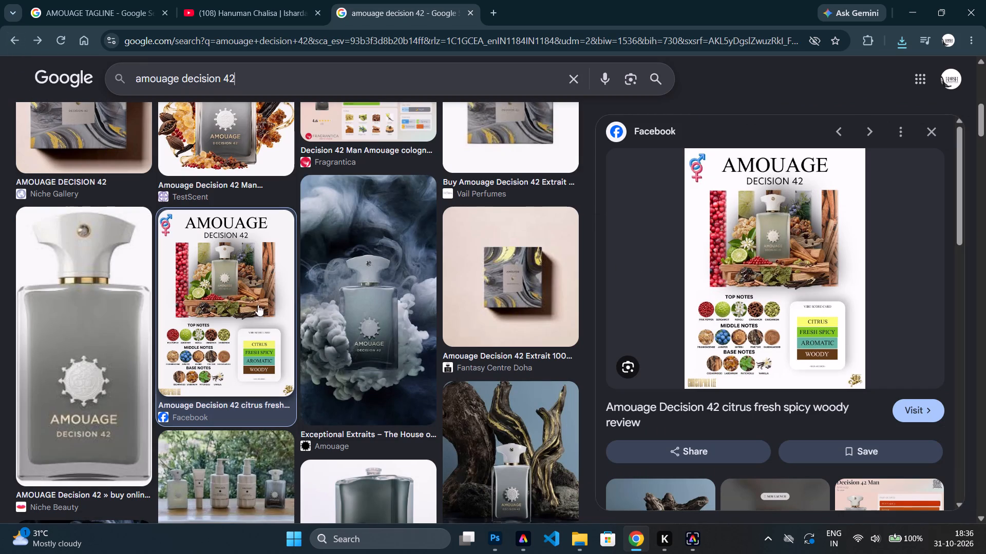
{"action": "left_click", "coordinate": [738, 315]}
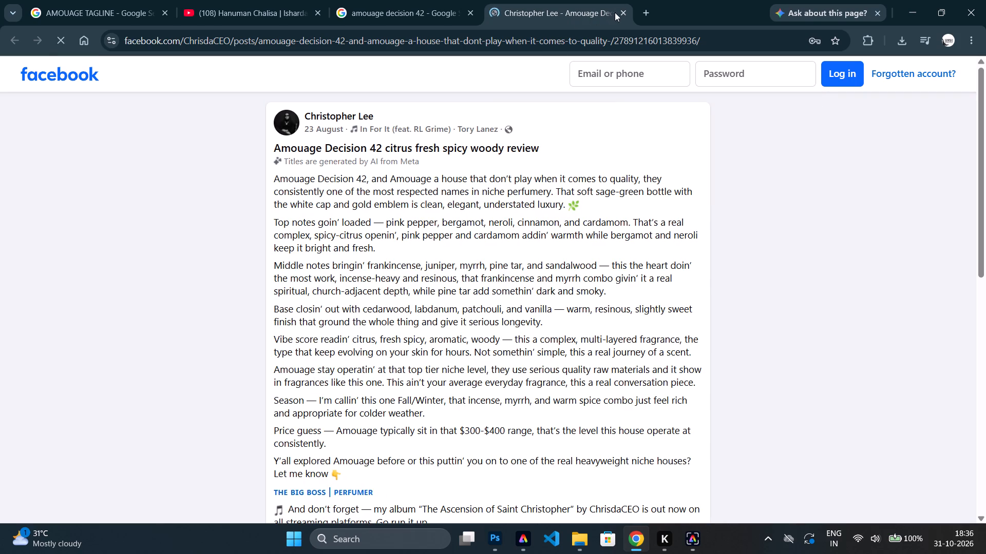
{"action": "left_click", "coordinate": [624, 16]}
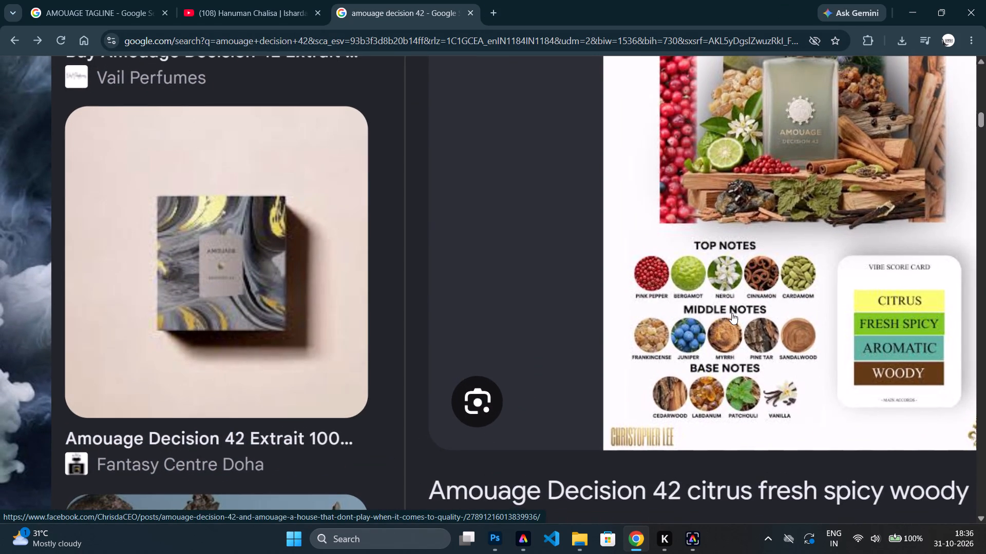
{"action": "scroll", "coordinate": [732, 310], "scroll_direction": "left", "scroll_amount": 1}
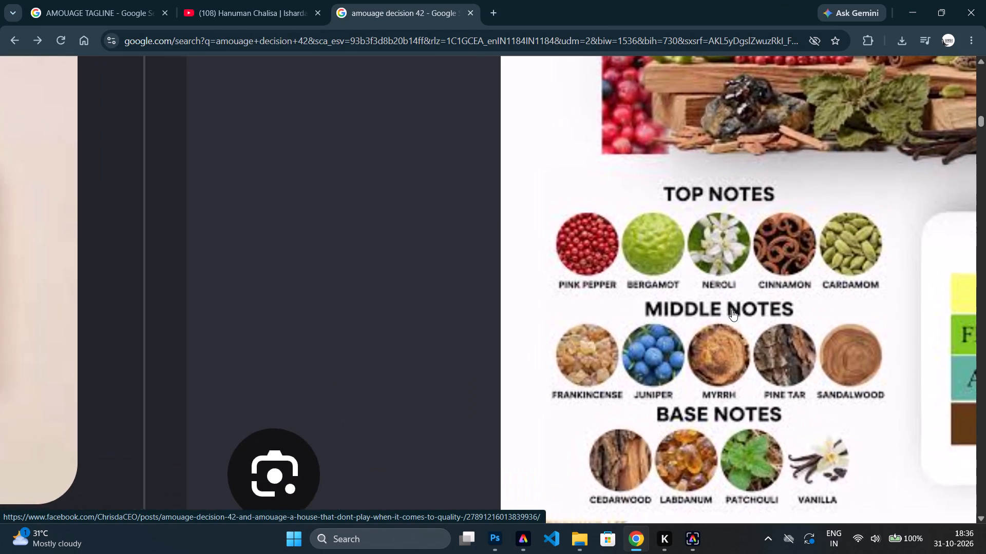
{"action": "scroll", "coordinate": [732, 310], "scroll_direction": "left", "scroll_amount": 1}
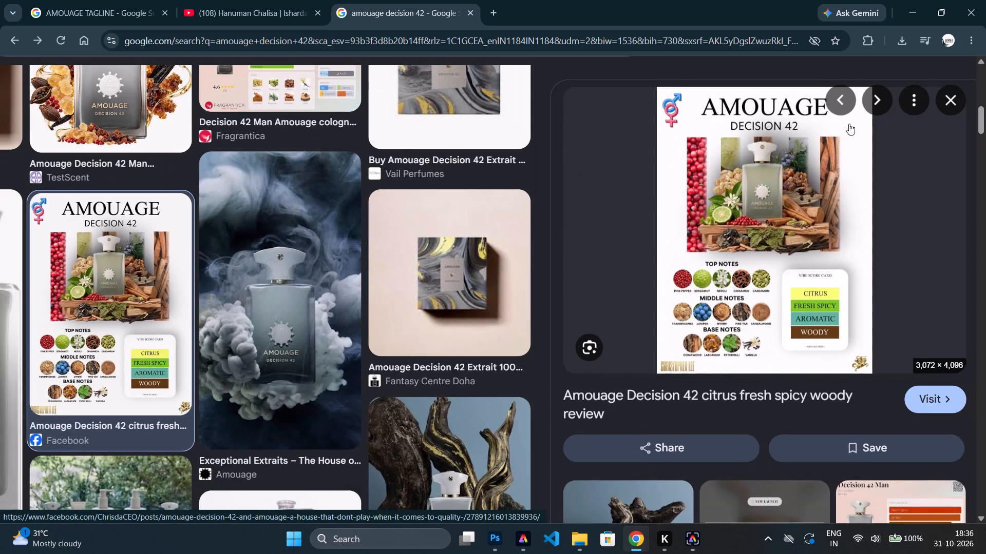
{"action": "left_click", "coordinate": [929, 126]}
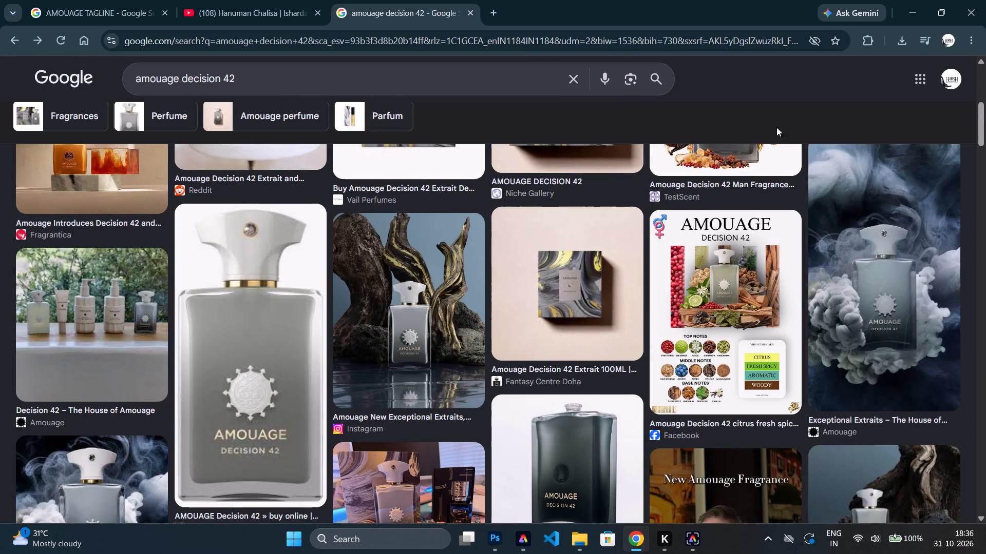
Search Google in a new browser tab for "frankincense" and show the image results.
{"action": "left_click", "coordinate": [494, 8]}
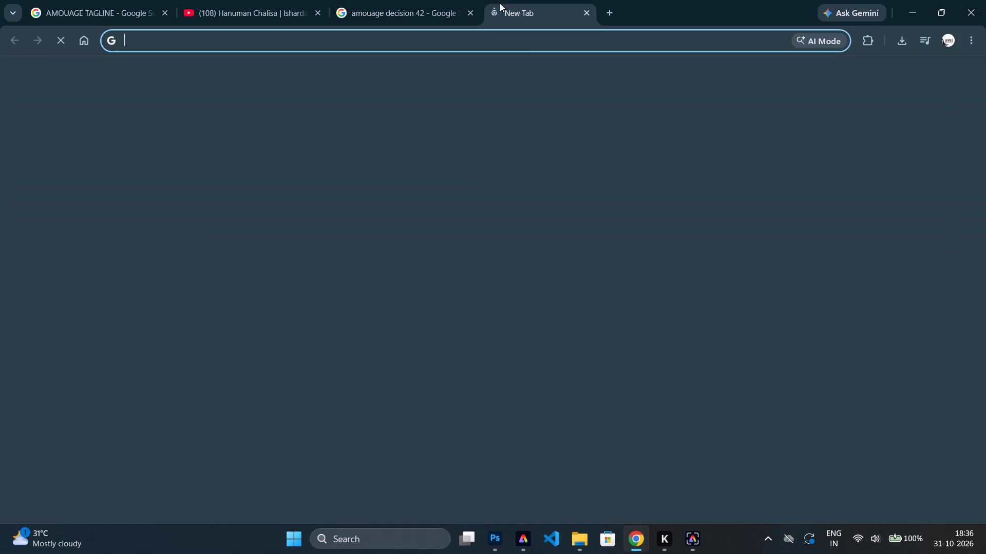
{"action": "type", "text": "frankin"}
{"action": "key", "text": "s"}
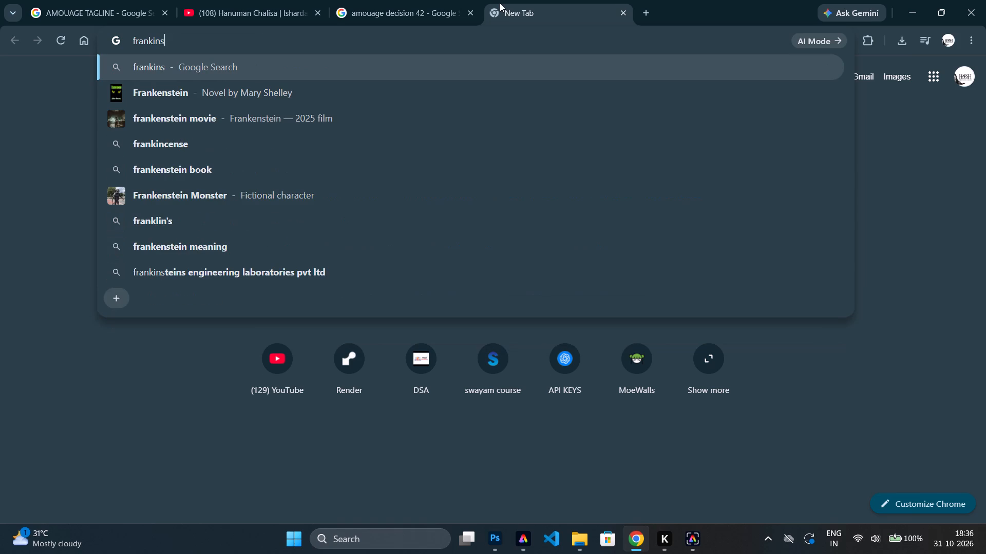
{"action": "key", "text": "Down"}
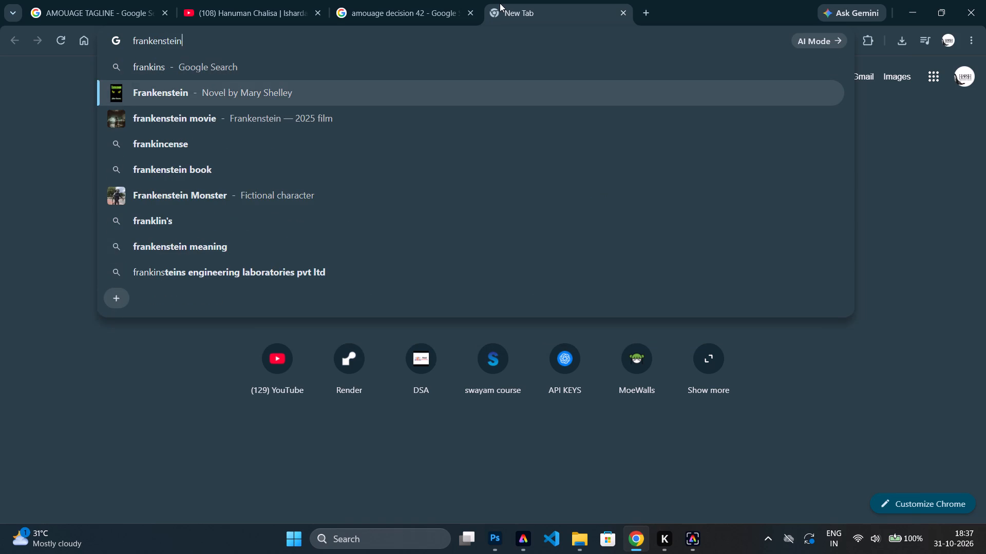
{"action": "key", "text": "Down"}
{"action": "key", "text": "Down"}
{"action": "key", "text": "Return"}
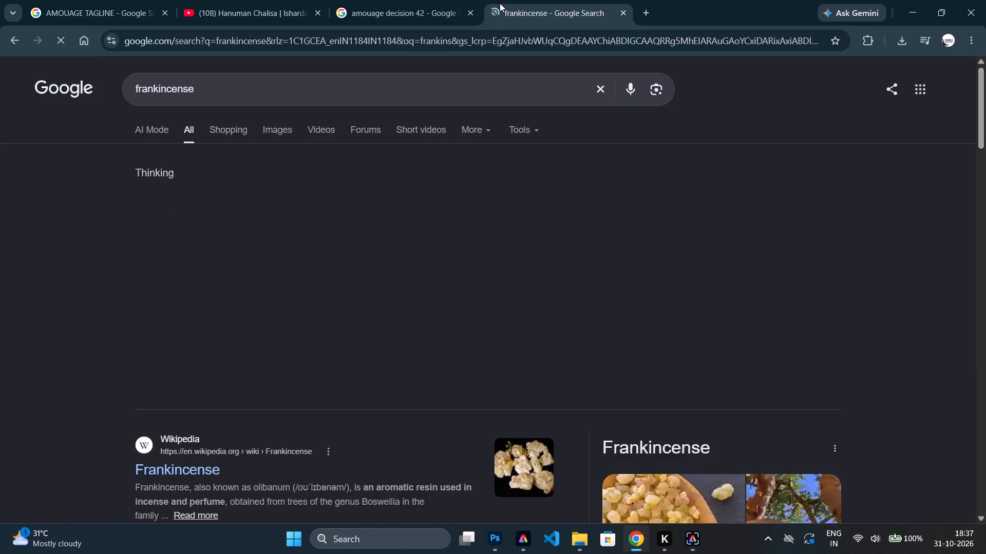
{"action": "left_click", "coordinate": [271, 136]}
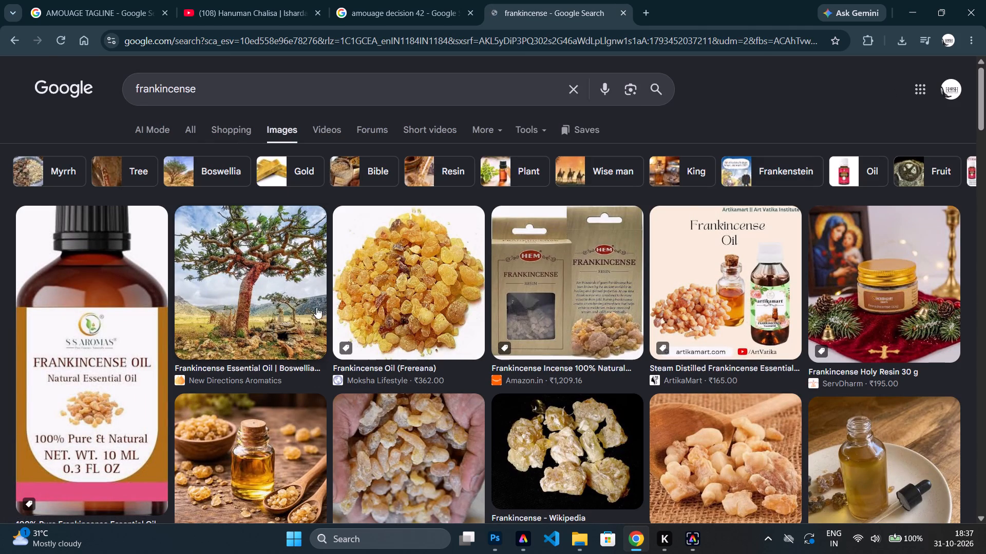
Refine the image search to "frankincense png".
{"action": "scroll", "coordinate": [334, 344], "scroll_direction": "down", "scroll_amount": 1}
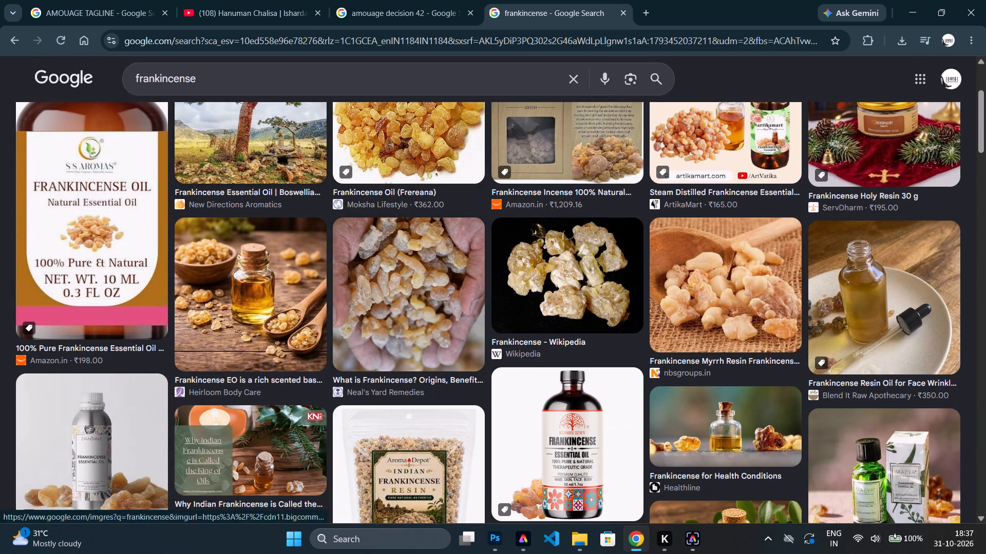
{"action": "left_click", "coordinate": [281, 91]}
{"action": "key", "text": "space"}
{"action": "type", "text": "png"}
{"action": "key", "text": "Return"}
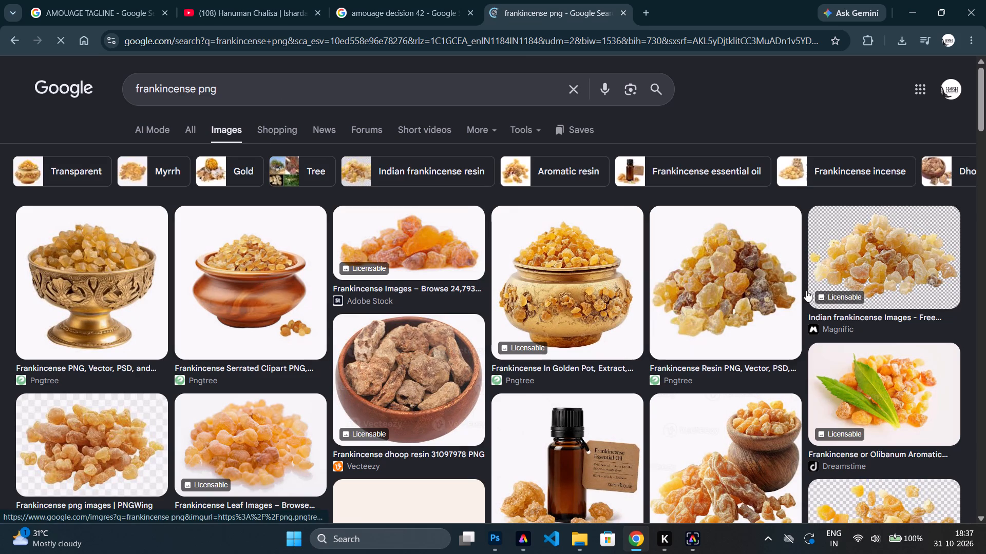
{"action": "left_click", "coordinate": [879, 240]}
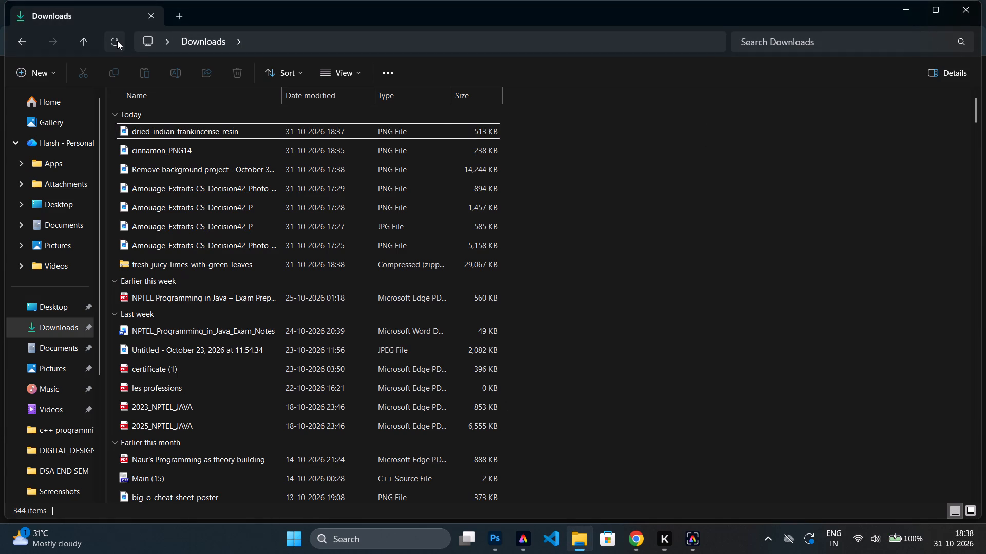
{"action": "double_click", "coordinate": [115, 39]}
{"action": "double_click", "coordinate": [159, 132]}
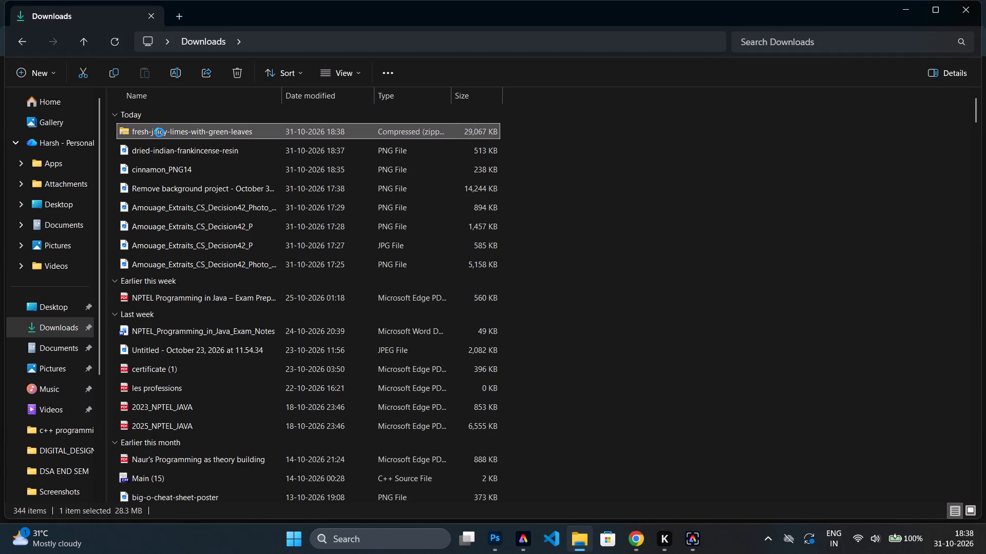
{"action": "left_click", "coordinate": [154, 116]}
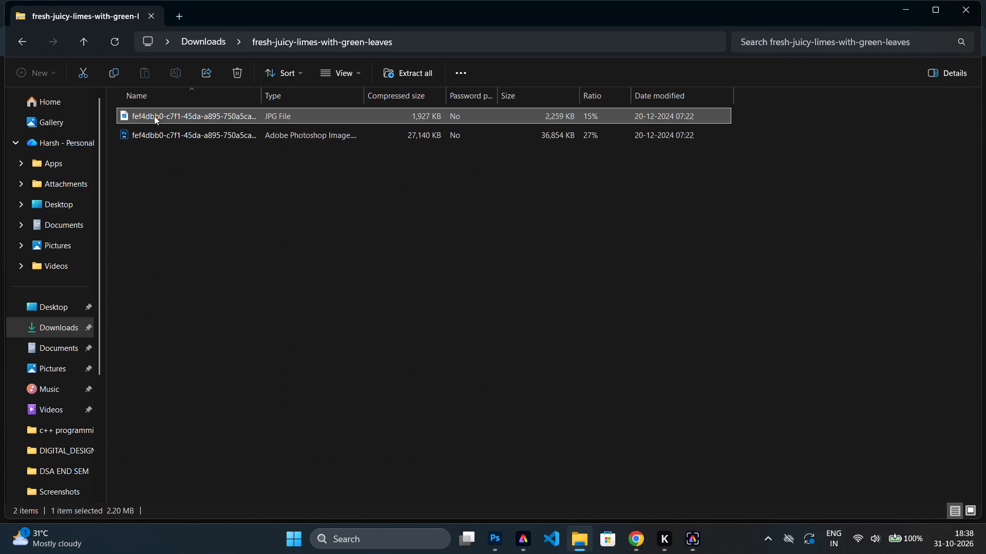
{"action": "left_click_drag", "start_coordinate": [153, 112], "coordinate": [475, 516]}
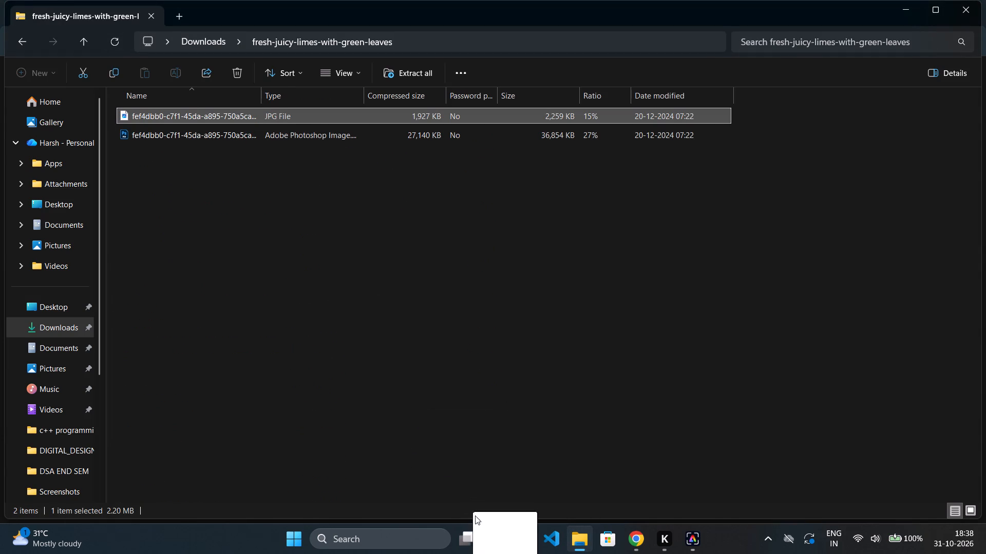
{"action": "left_click_drag", "start_coordinate": [475, 516], "coordinate": [333, 325]}
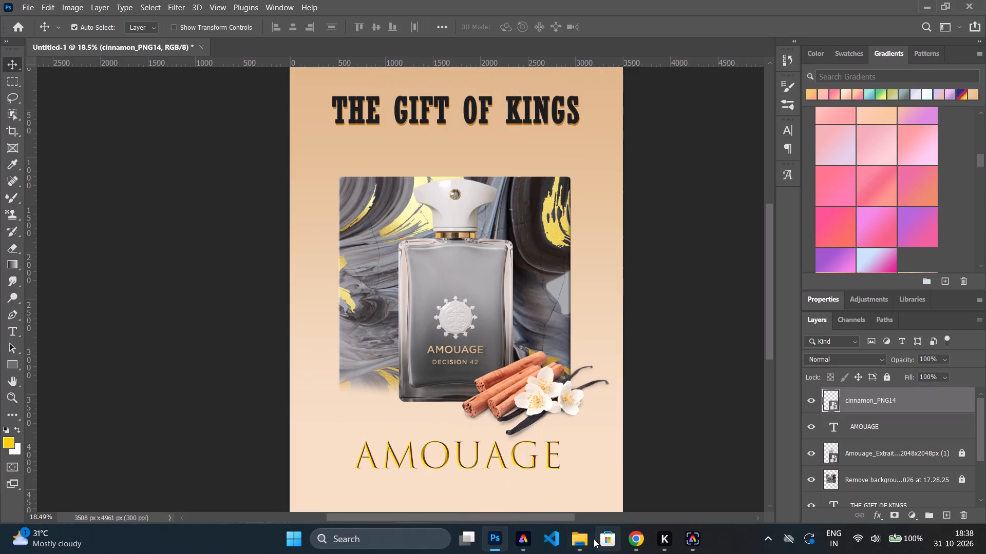
{"action": "left_click", "coordinate": [579, 538]}
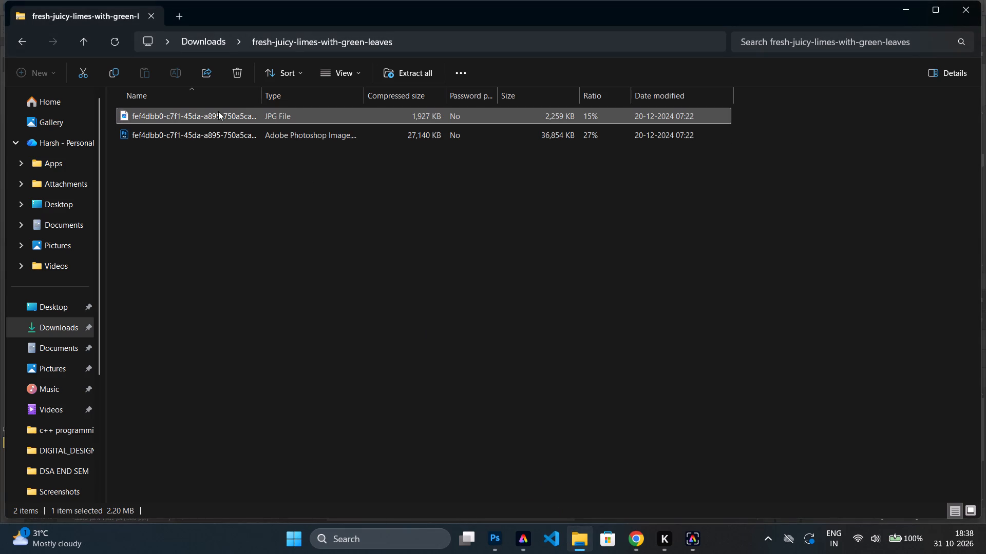
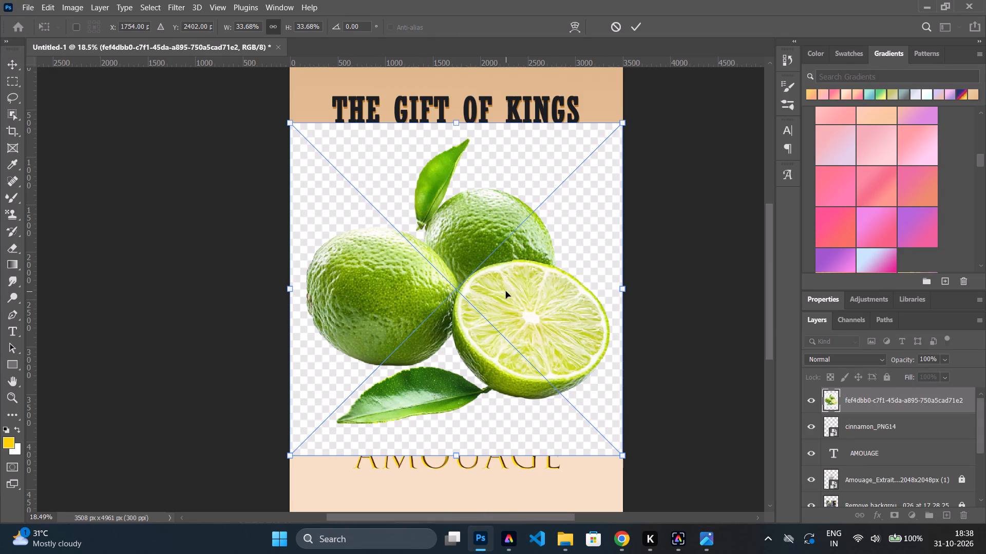
Scale the placed lime image to about 10.8% and position it over the bottle photo's lower-left corner, just above the AMOUAGE text.
{"action": "left_click_drag", "start_coordinate": [625, 455], "coordinate": [573, 407]}
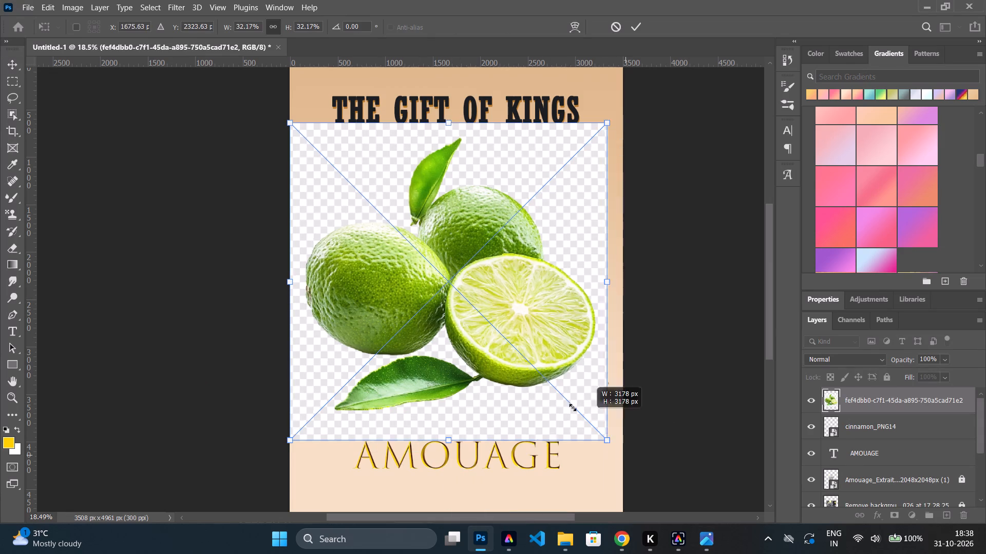
{"action": "left_click_drag", "start_coordinate": [573, 407], "coordinate": [386, 243]}
{"action": "left_click_drag", "start_coordinate": [338, 187], "coordinate": [374, 270]}
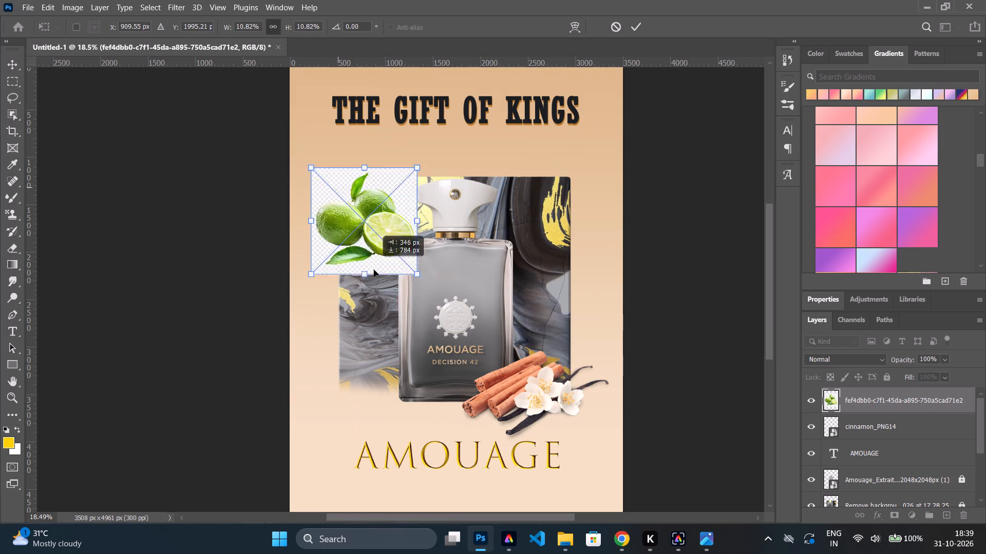
{"action": "left_click_drag", "start_coordinate": [374, 270], "coordinate": [366, 397]}
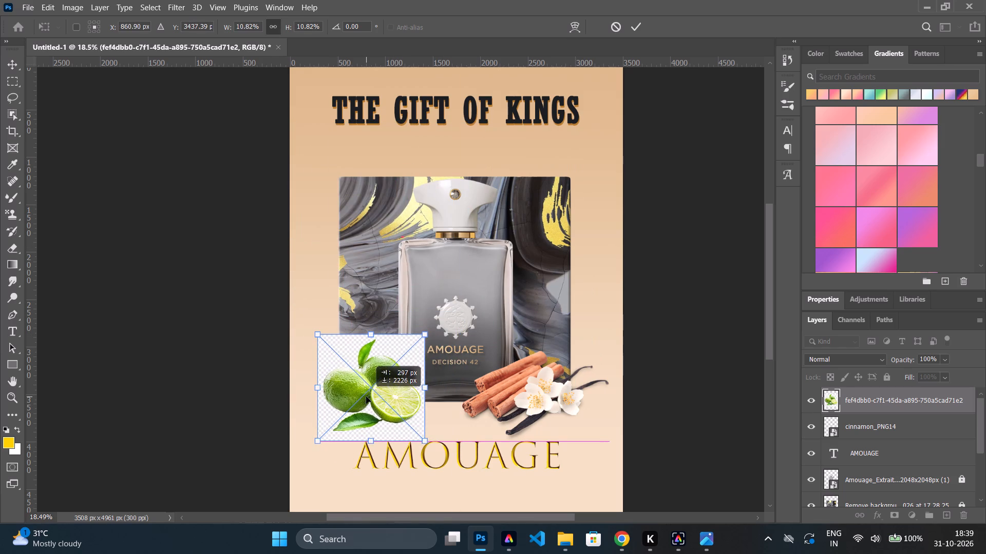
{"action": "left_click_drag", "start_coordinate": [366, 397], "coordinate": [378, 407]}
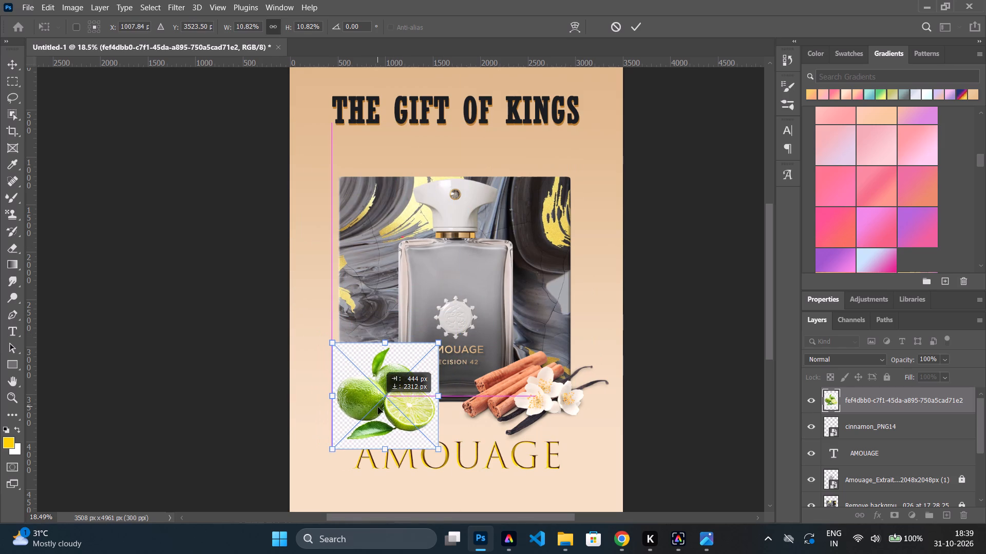
{"action": "left_click_drag", "start_coordinate": [378, 407], "coordinate": [384, 411]}
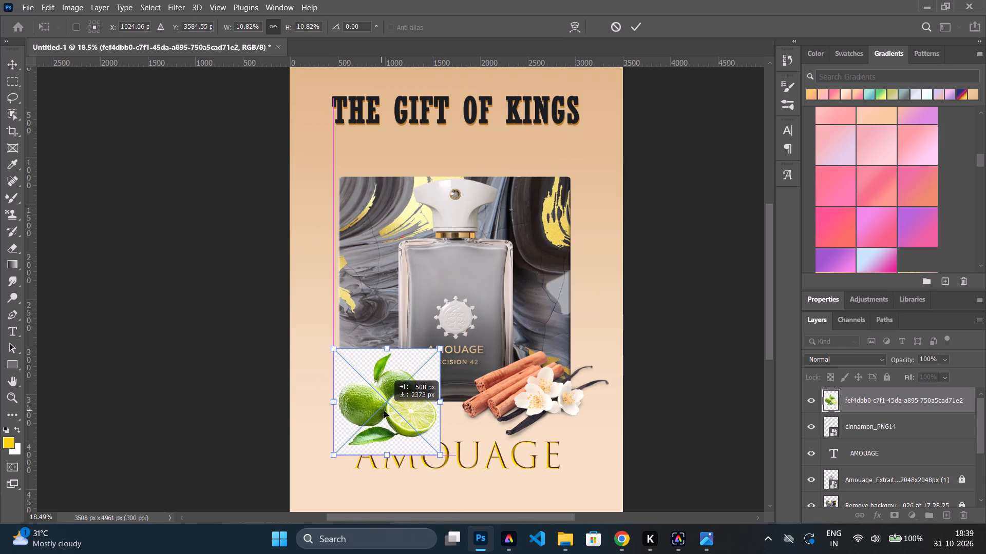
{"action": "left_click_drag", "start_coordinate": [384, 411], "coordinate": [385, 411]}
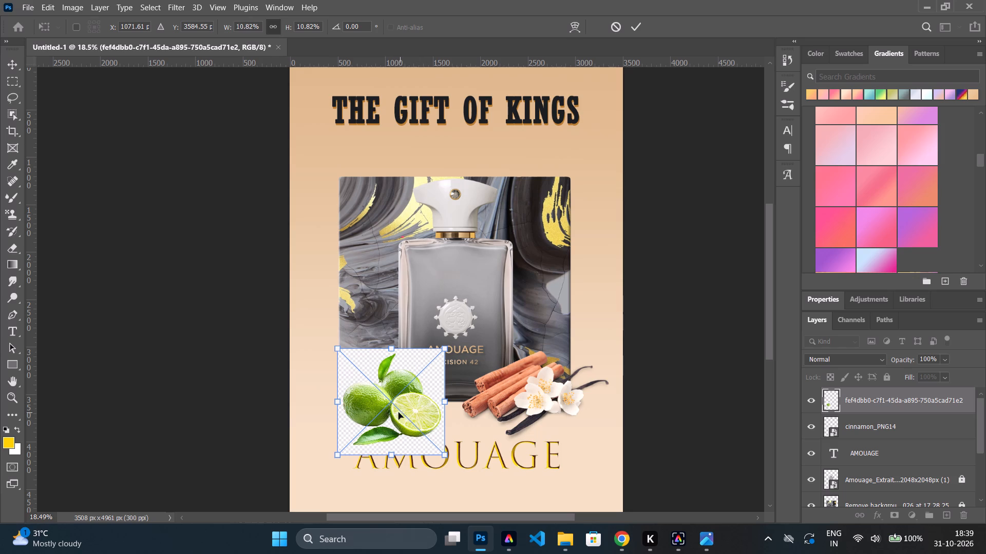
{"action": "left_click_drag", "start_coordinate": [385, 407], "coordinate": [383, 393]}
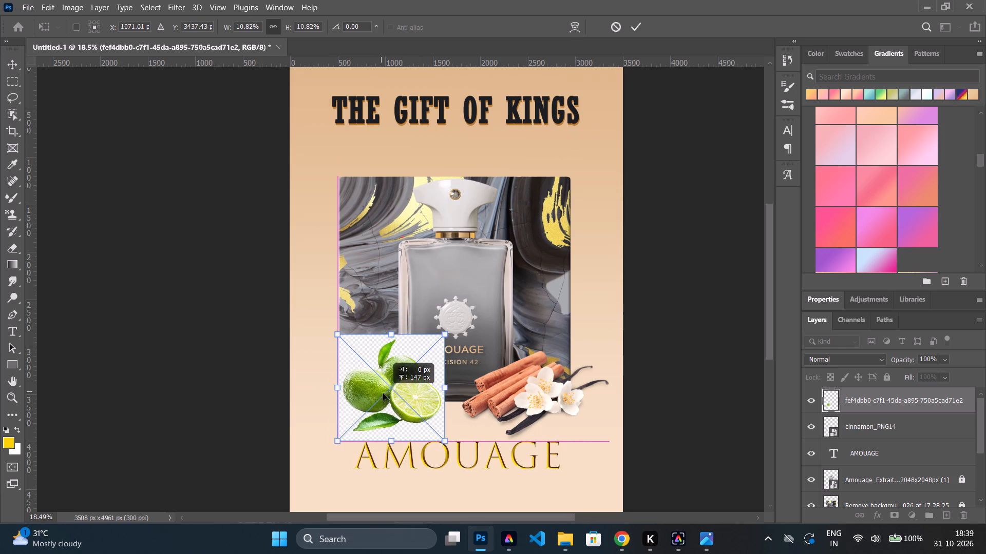
{"action": "left_click_drag", "start_coordinate": [383, 393], "coordinate": [386, 397]}
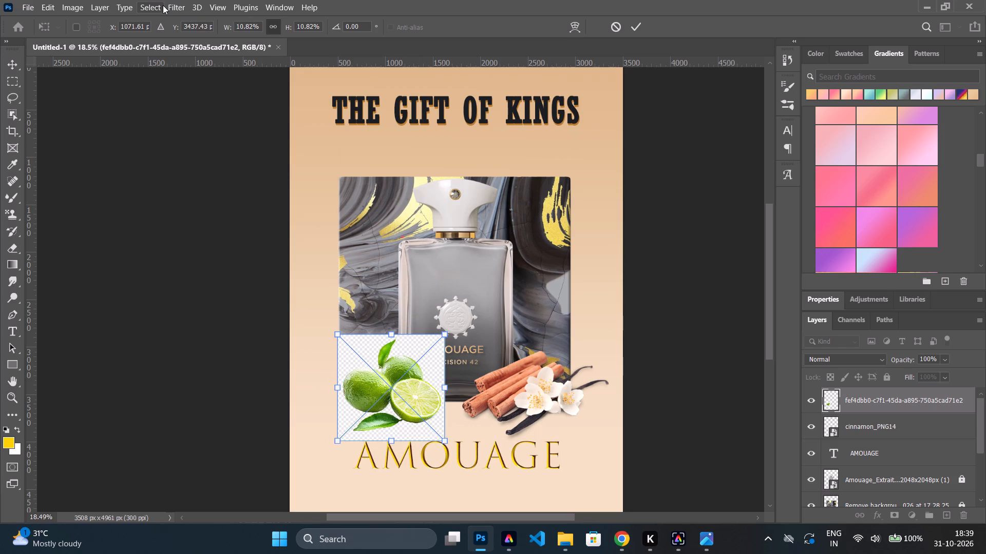
{"action": "left_click", "coordinate": [163, 5]}
{"action": "left_click", "coordinate": [392, 389]}
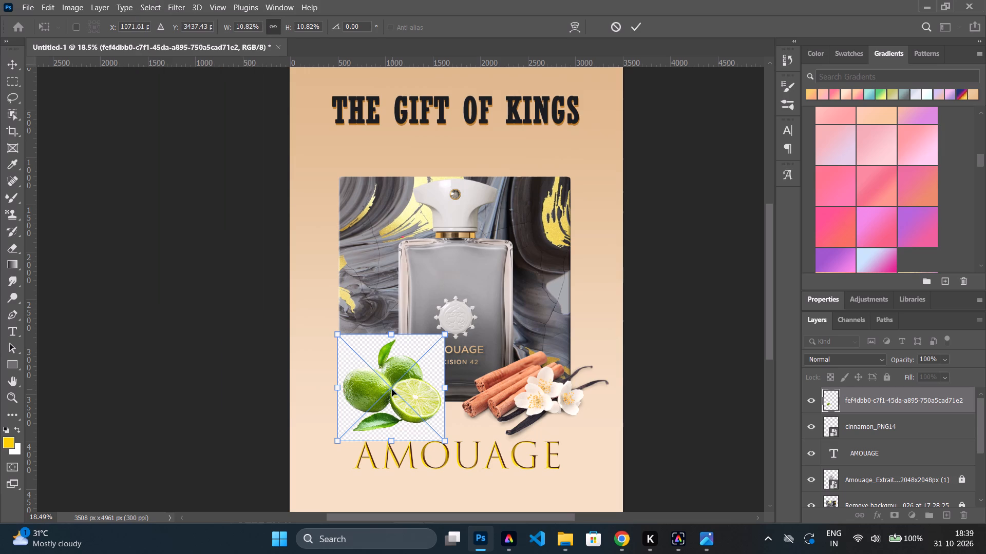
{"action": "double_click", "coordinate": [391, 390]}
{"action": "left_click", "coordinate": [386, 388]}
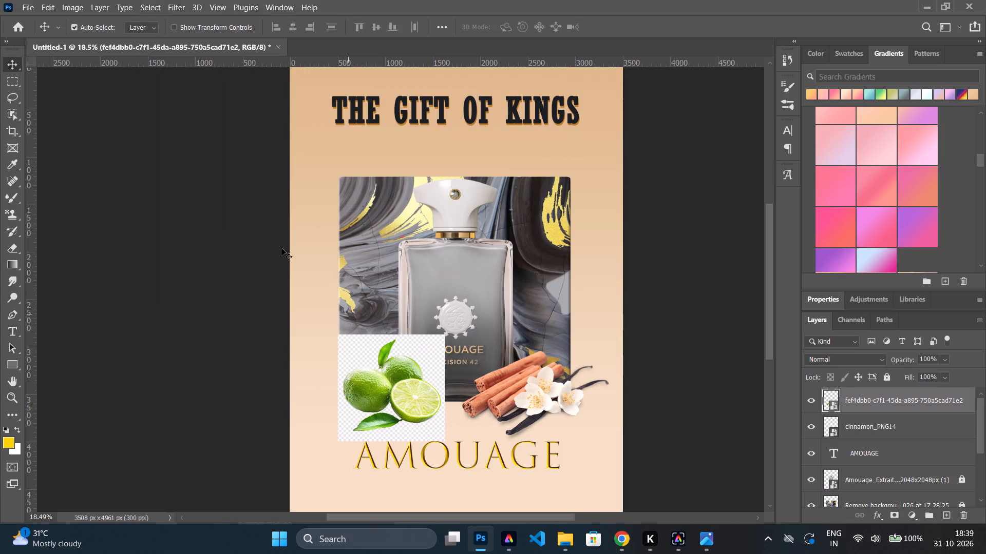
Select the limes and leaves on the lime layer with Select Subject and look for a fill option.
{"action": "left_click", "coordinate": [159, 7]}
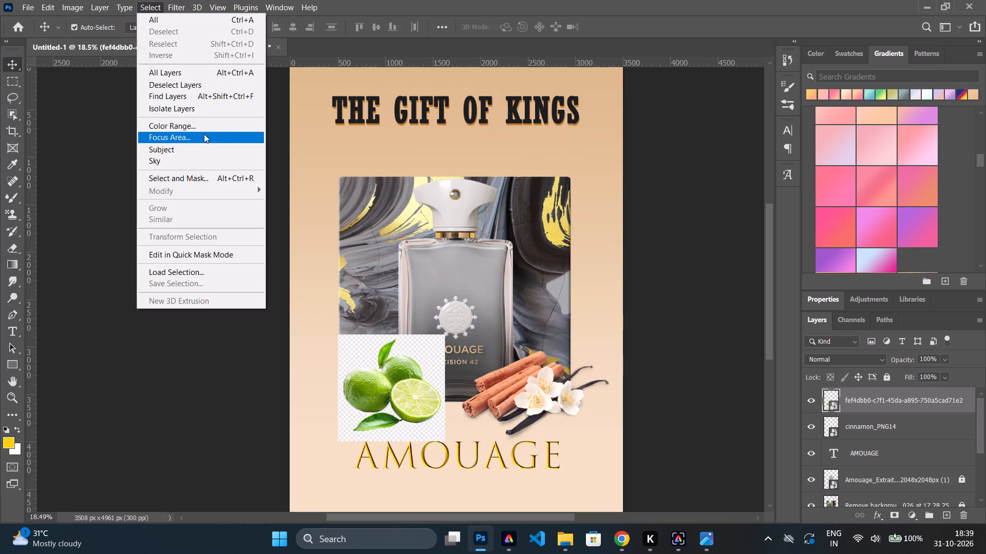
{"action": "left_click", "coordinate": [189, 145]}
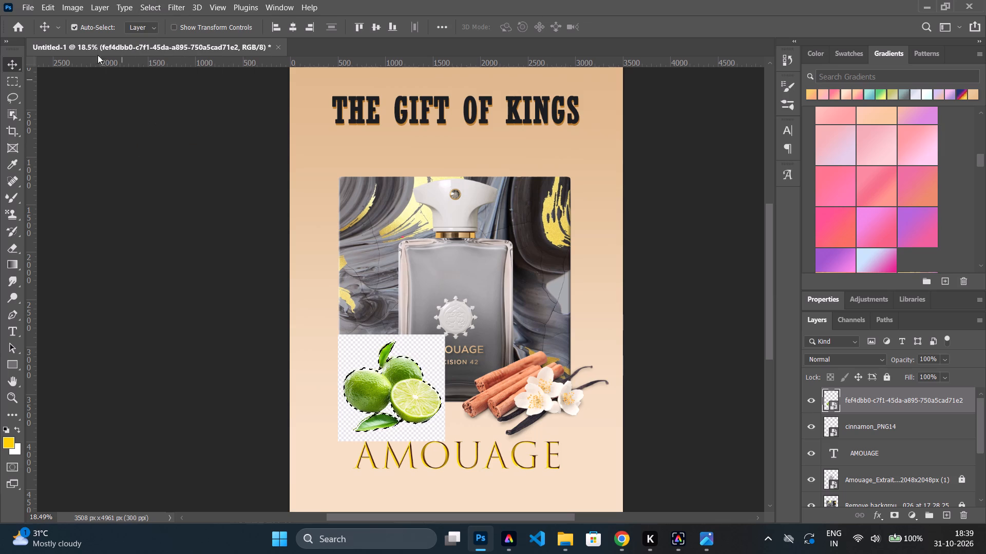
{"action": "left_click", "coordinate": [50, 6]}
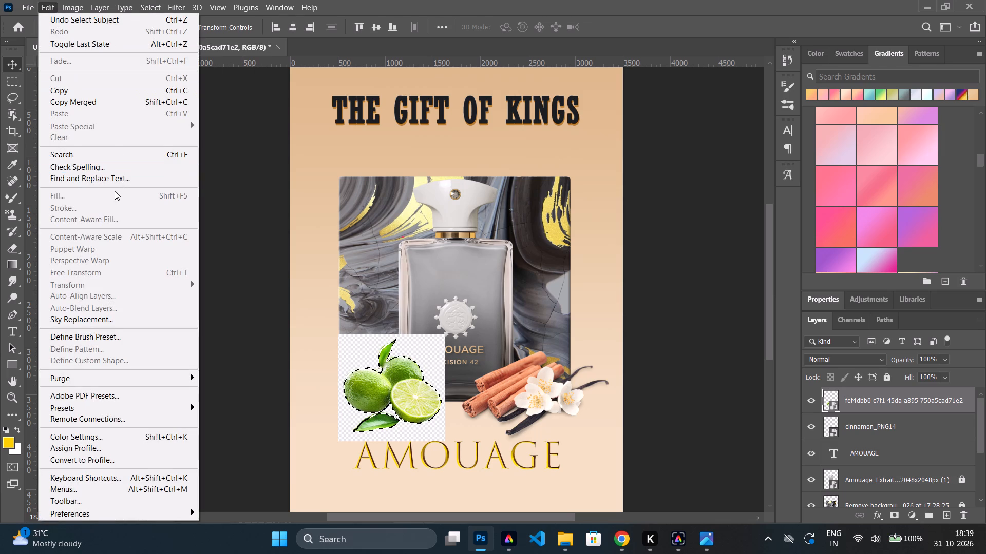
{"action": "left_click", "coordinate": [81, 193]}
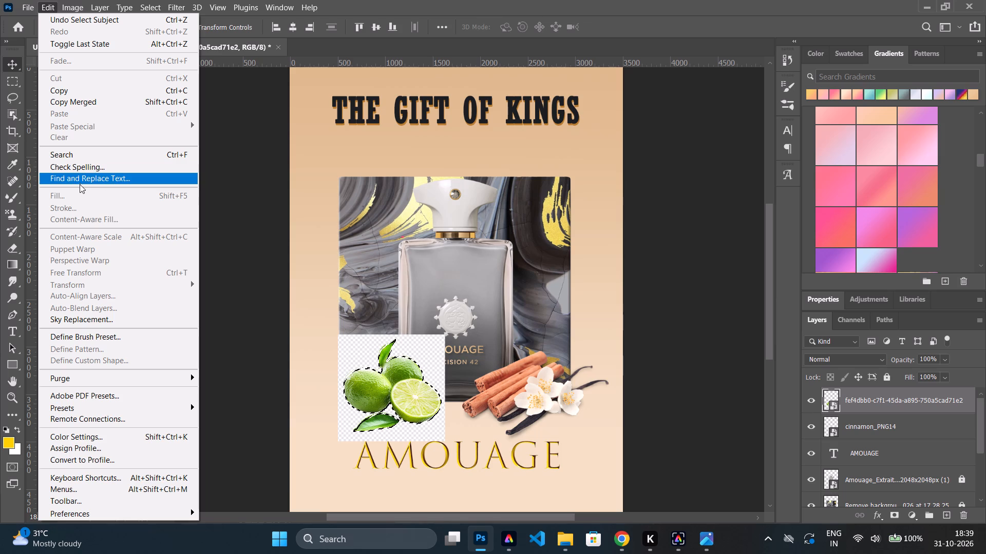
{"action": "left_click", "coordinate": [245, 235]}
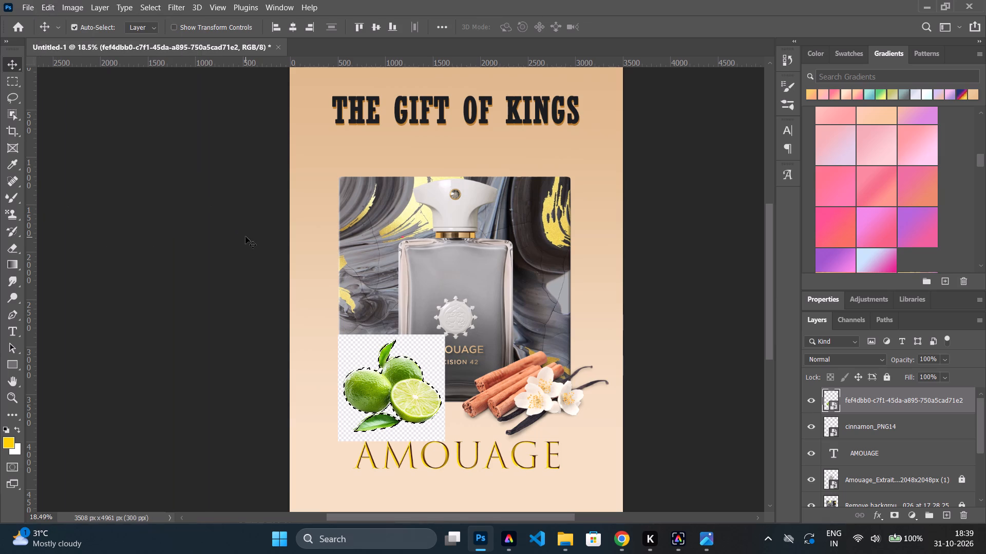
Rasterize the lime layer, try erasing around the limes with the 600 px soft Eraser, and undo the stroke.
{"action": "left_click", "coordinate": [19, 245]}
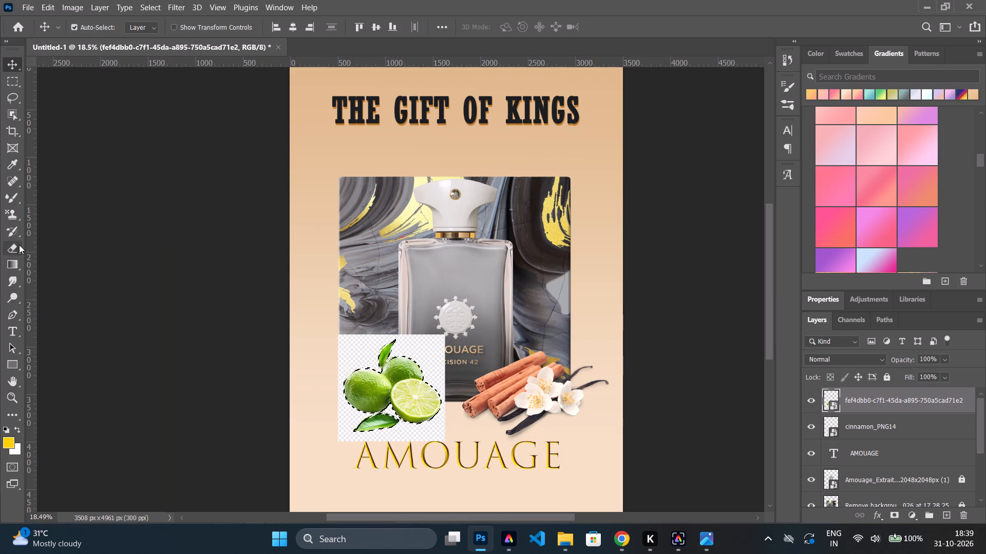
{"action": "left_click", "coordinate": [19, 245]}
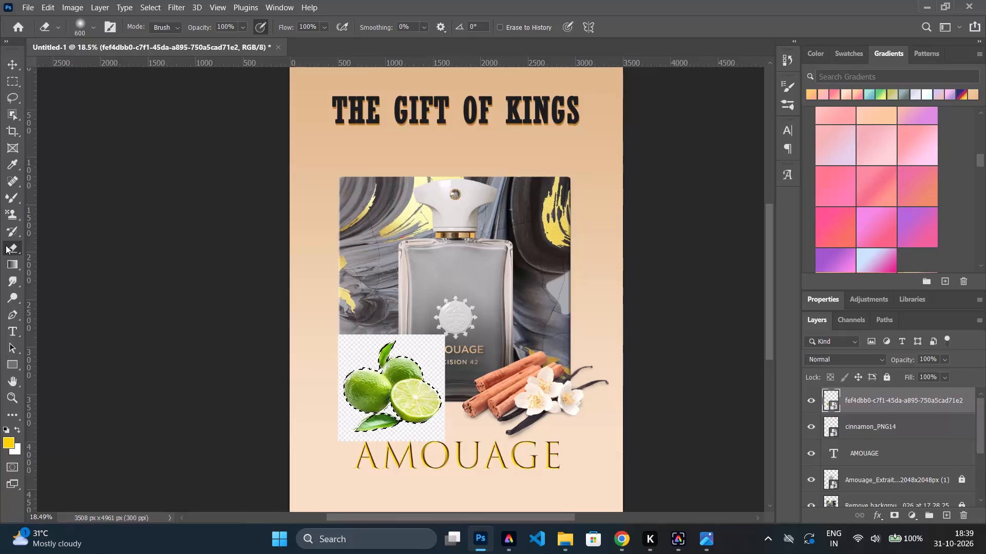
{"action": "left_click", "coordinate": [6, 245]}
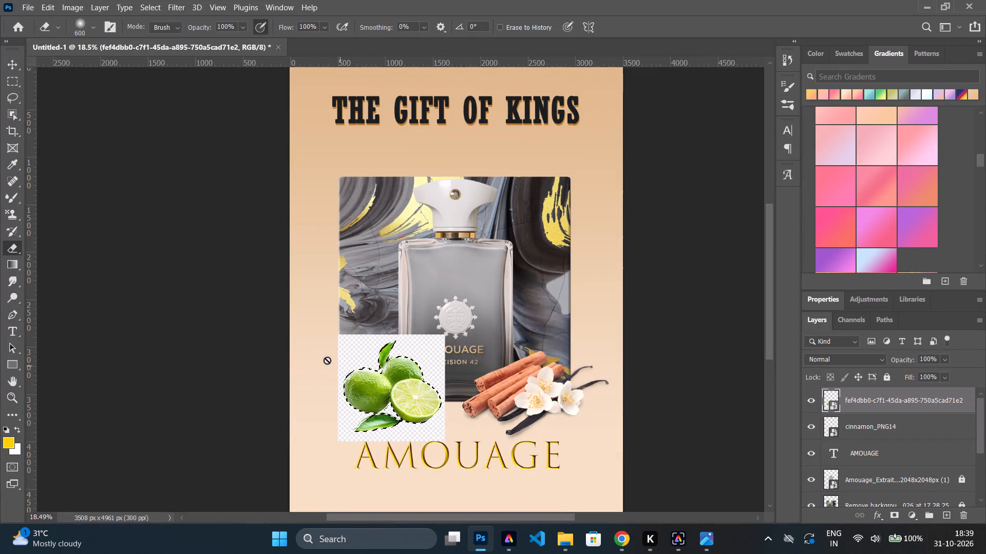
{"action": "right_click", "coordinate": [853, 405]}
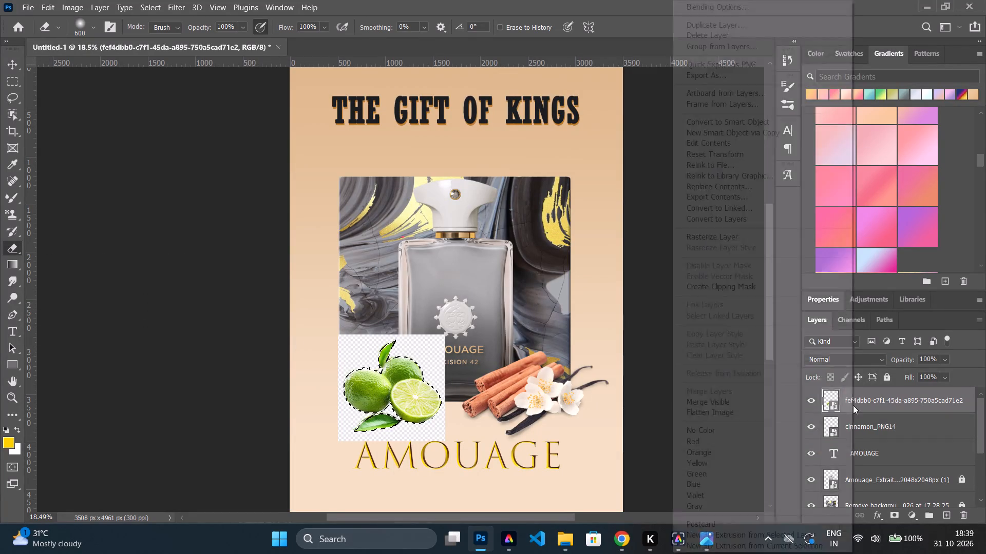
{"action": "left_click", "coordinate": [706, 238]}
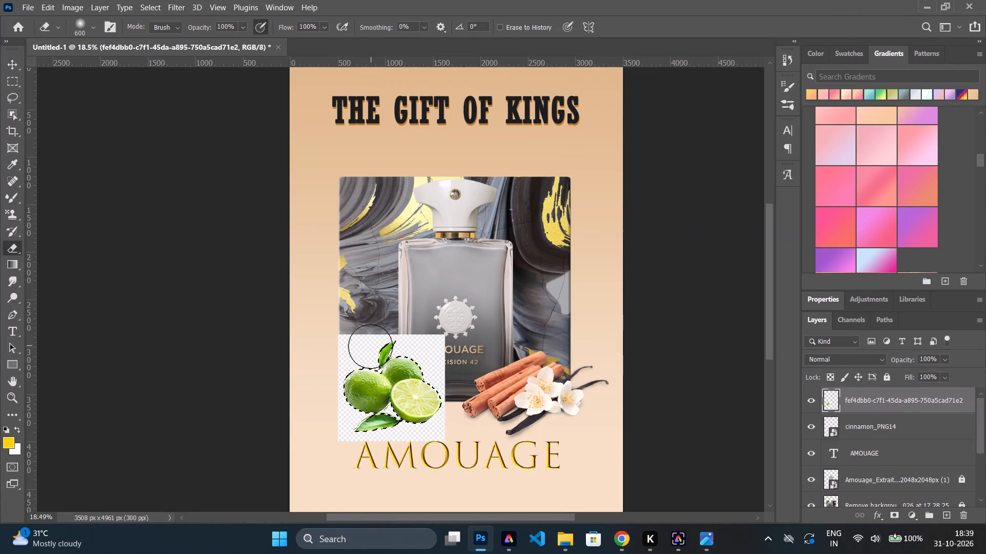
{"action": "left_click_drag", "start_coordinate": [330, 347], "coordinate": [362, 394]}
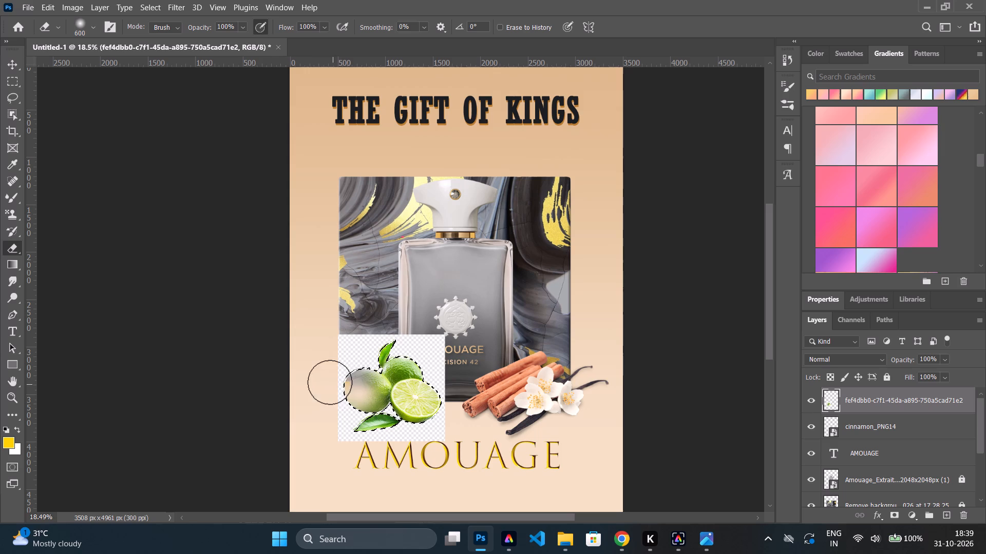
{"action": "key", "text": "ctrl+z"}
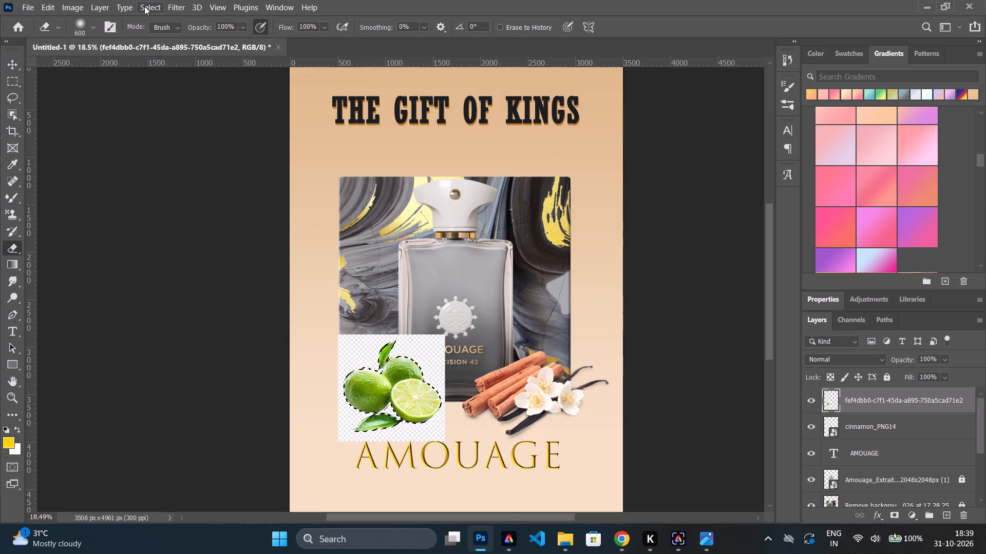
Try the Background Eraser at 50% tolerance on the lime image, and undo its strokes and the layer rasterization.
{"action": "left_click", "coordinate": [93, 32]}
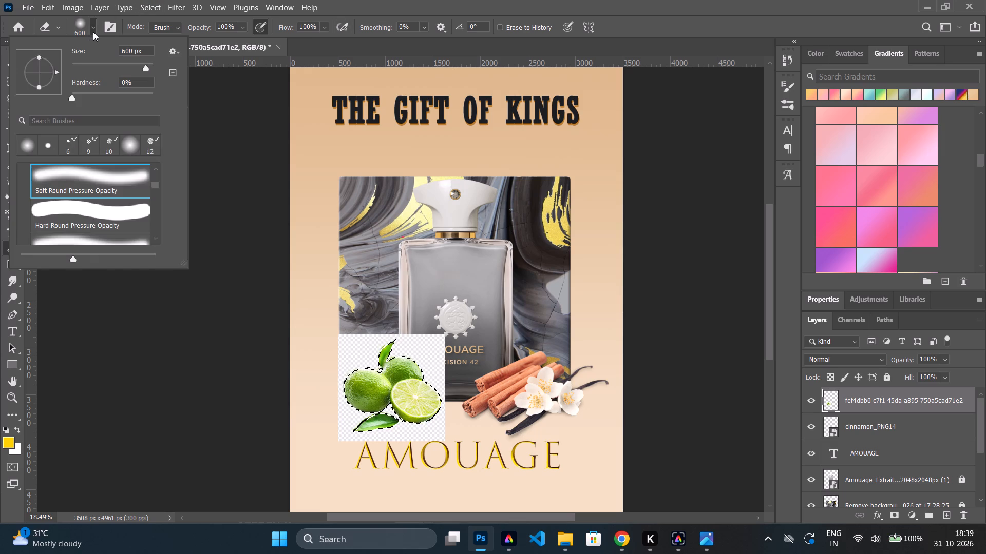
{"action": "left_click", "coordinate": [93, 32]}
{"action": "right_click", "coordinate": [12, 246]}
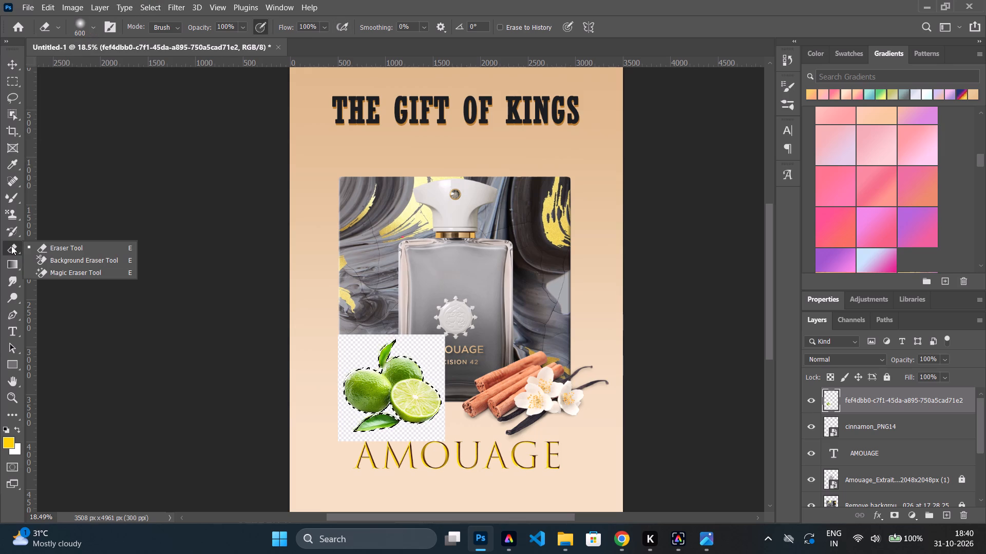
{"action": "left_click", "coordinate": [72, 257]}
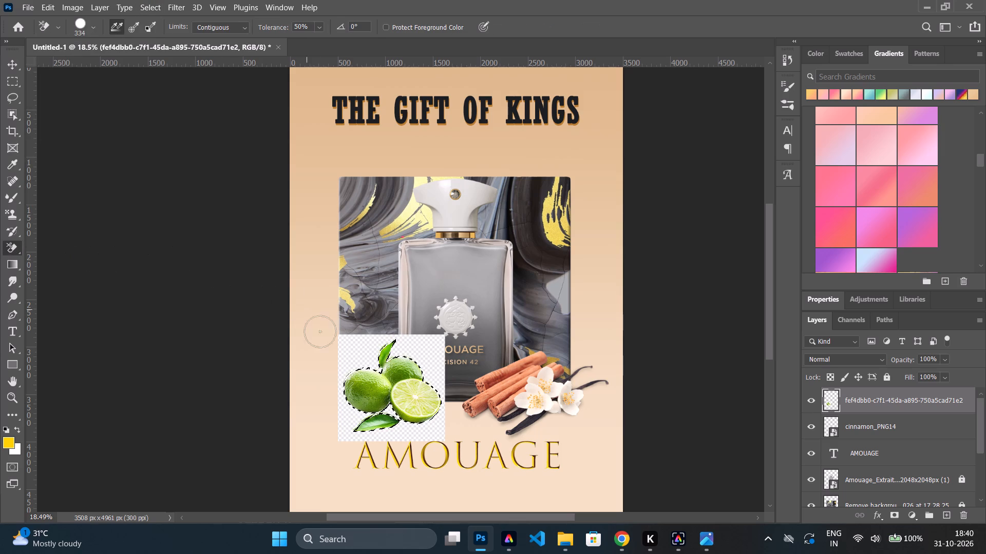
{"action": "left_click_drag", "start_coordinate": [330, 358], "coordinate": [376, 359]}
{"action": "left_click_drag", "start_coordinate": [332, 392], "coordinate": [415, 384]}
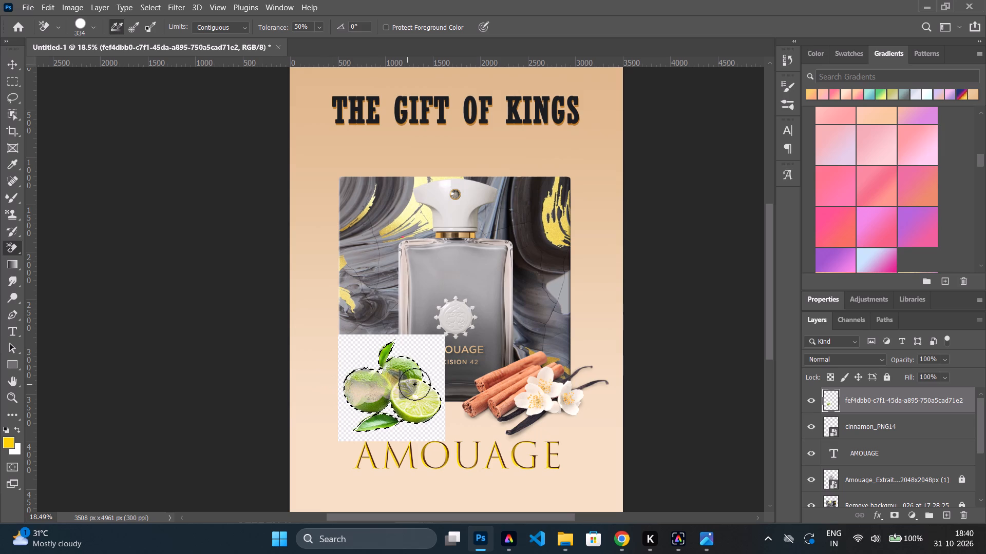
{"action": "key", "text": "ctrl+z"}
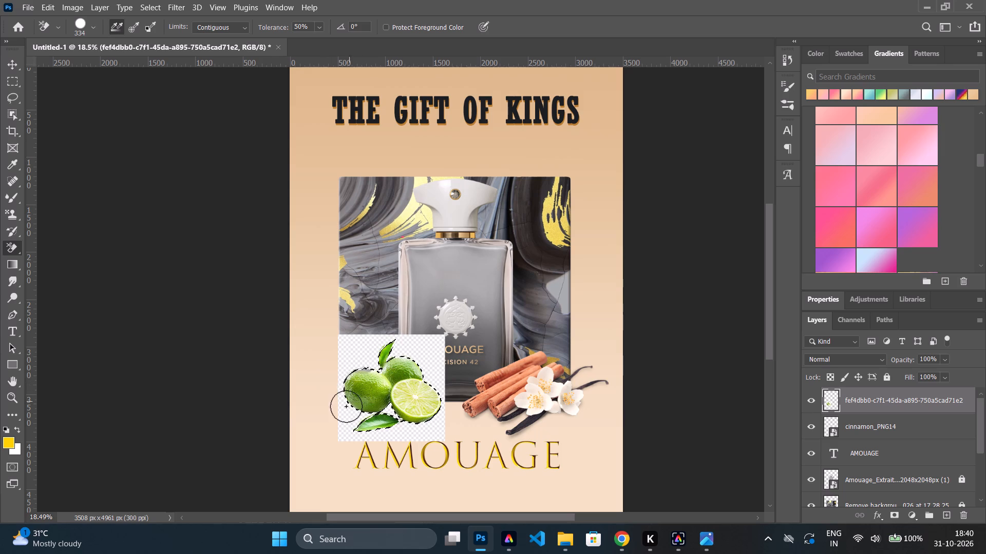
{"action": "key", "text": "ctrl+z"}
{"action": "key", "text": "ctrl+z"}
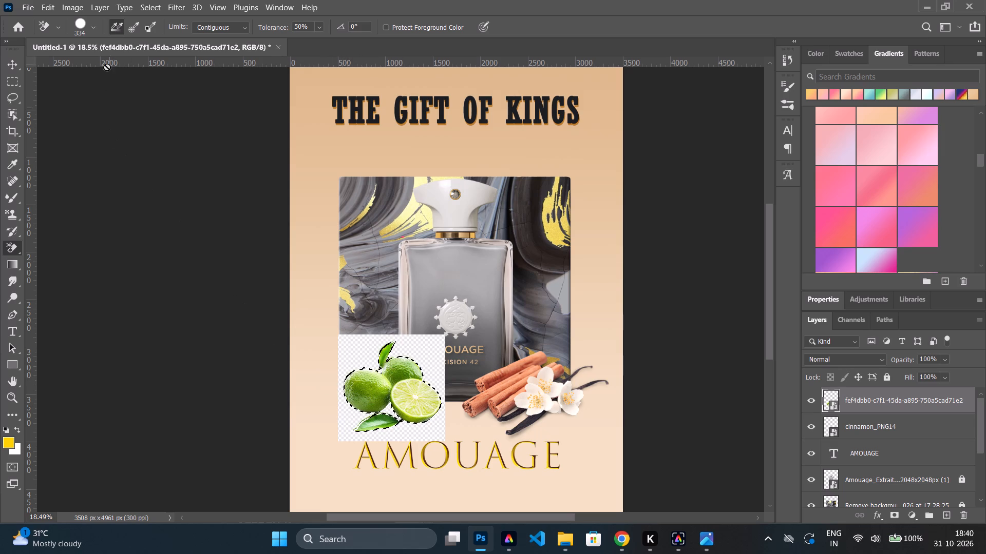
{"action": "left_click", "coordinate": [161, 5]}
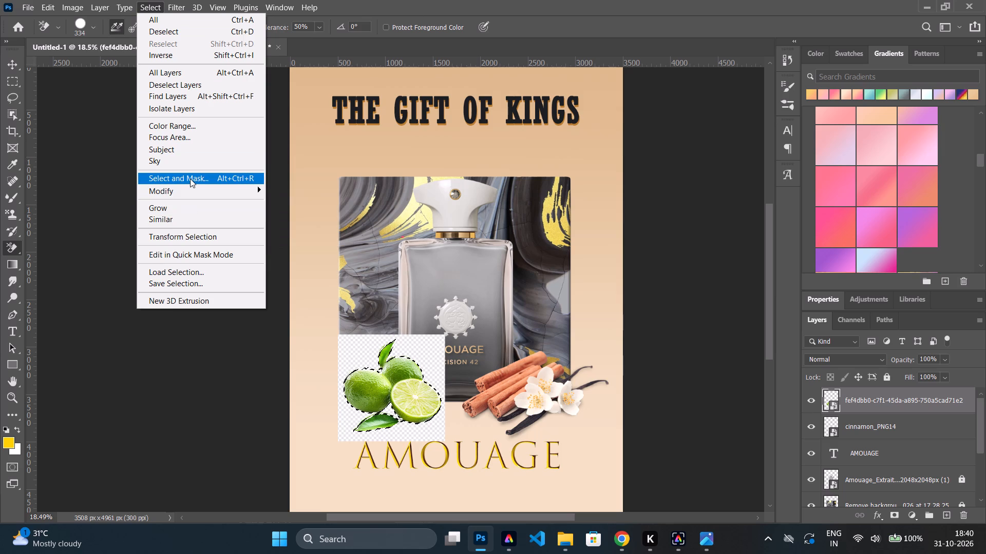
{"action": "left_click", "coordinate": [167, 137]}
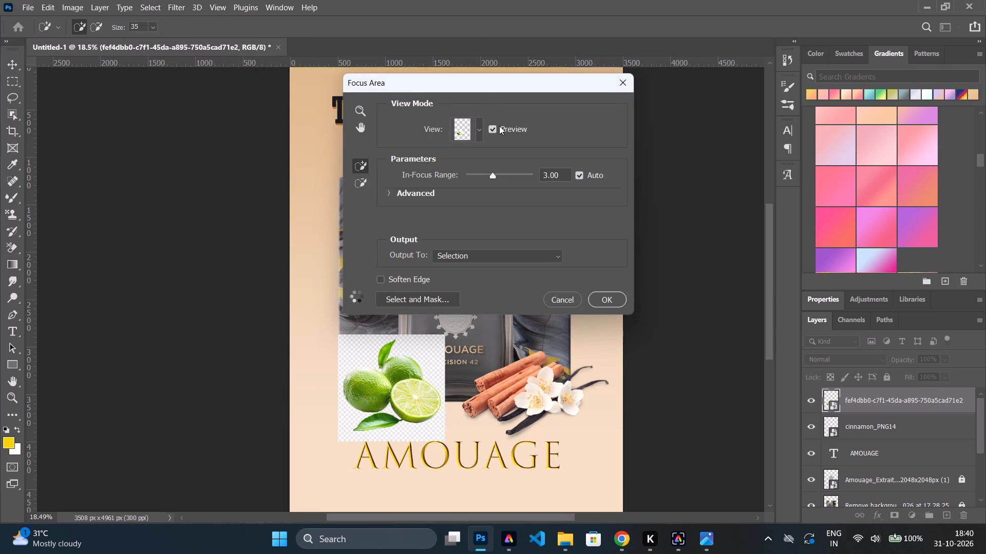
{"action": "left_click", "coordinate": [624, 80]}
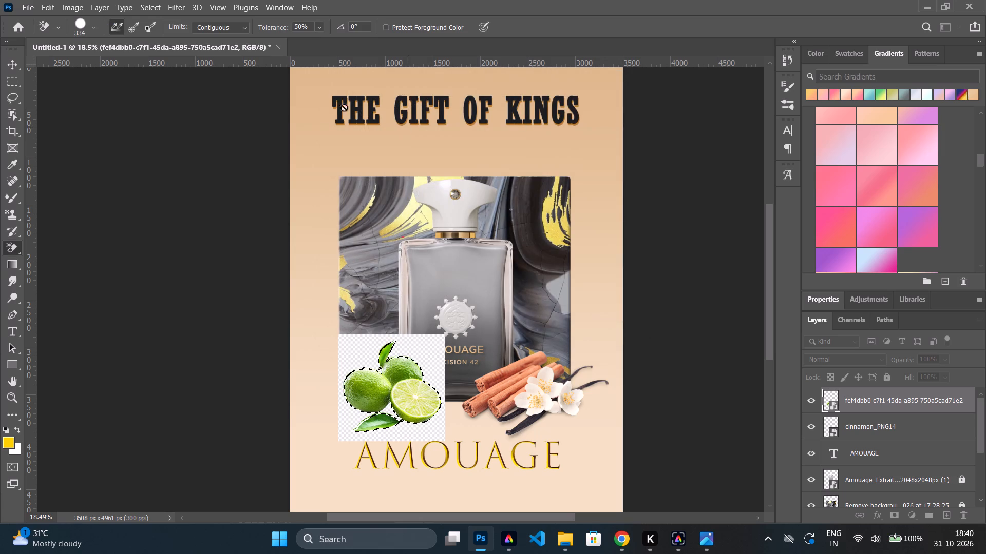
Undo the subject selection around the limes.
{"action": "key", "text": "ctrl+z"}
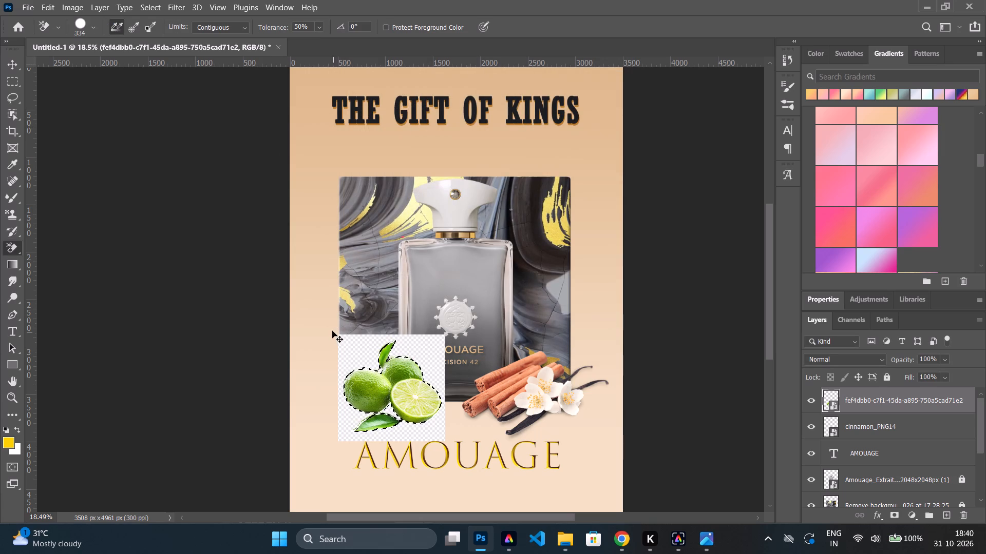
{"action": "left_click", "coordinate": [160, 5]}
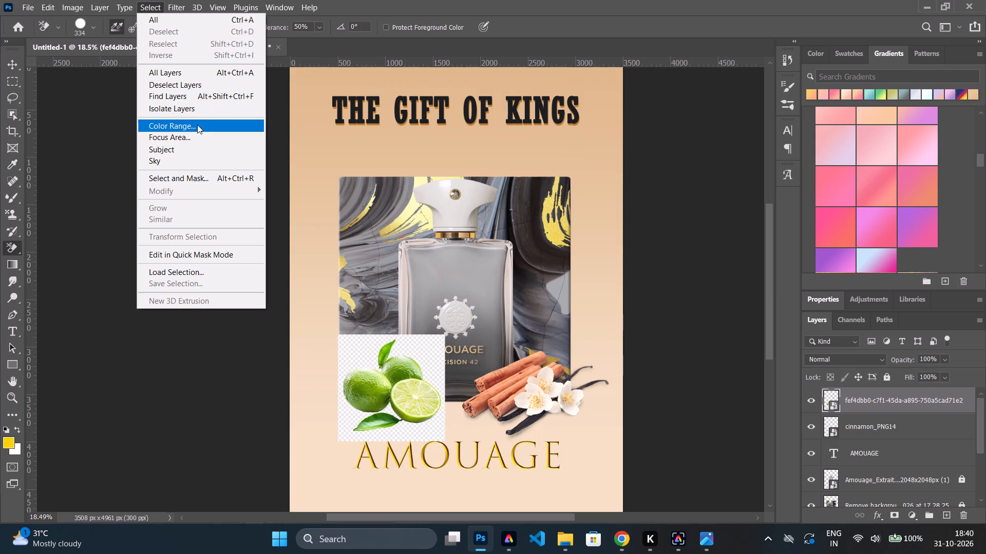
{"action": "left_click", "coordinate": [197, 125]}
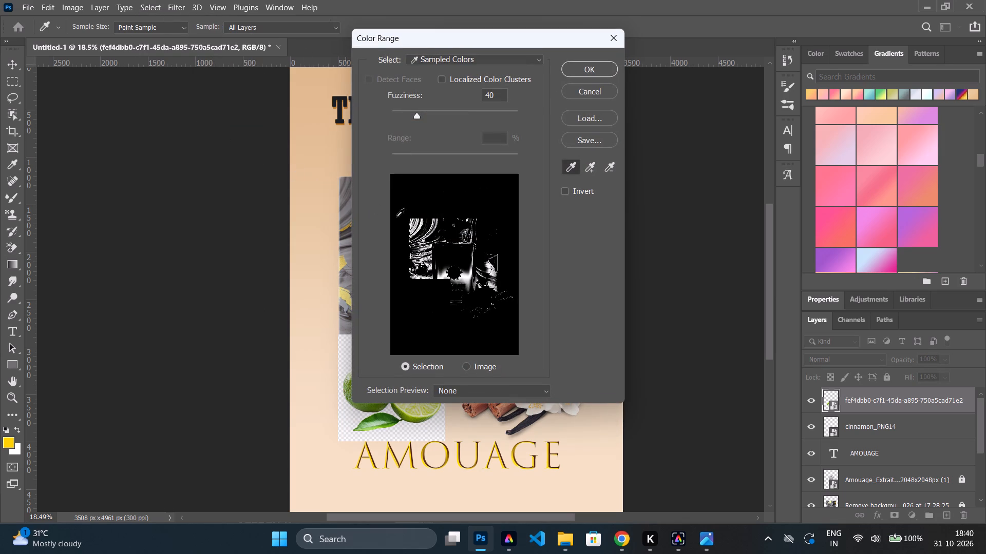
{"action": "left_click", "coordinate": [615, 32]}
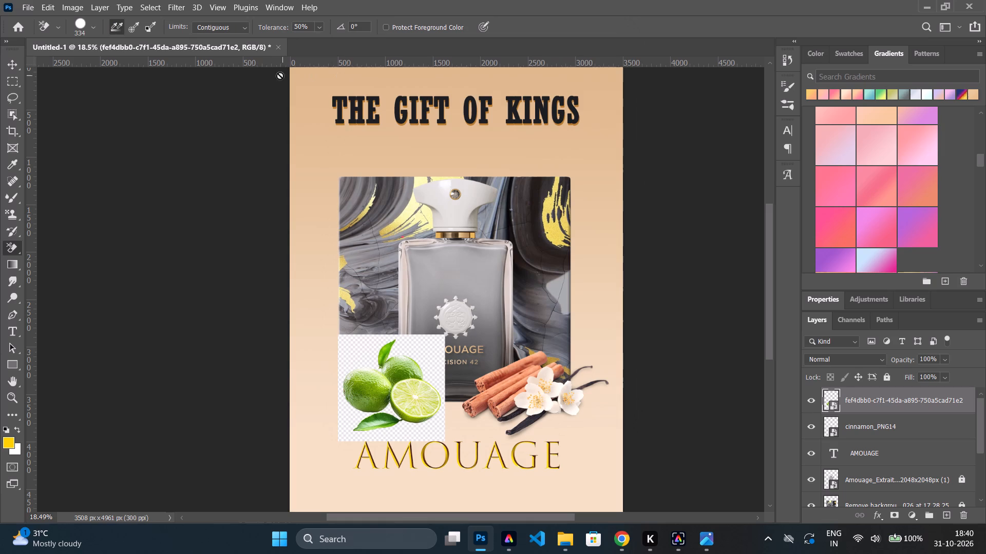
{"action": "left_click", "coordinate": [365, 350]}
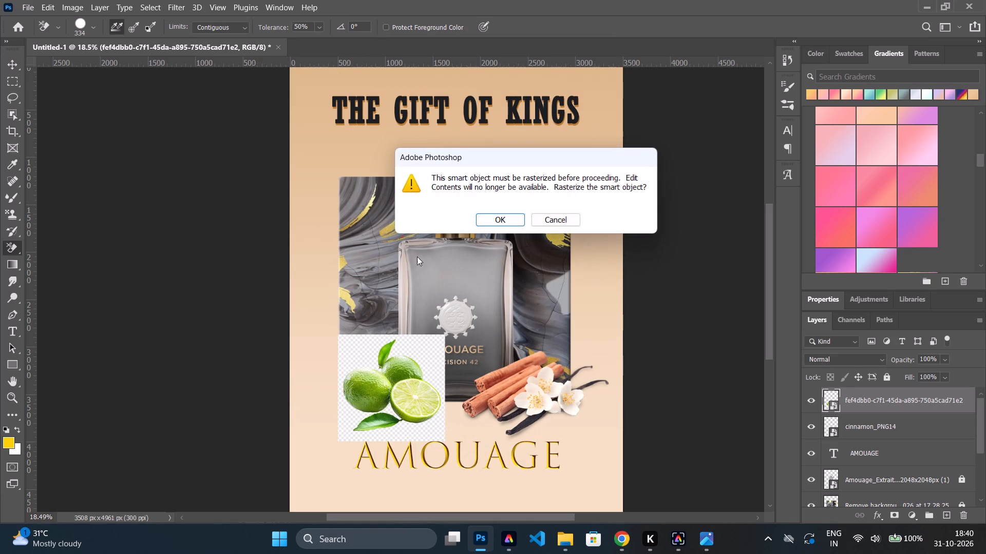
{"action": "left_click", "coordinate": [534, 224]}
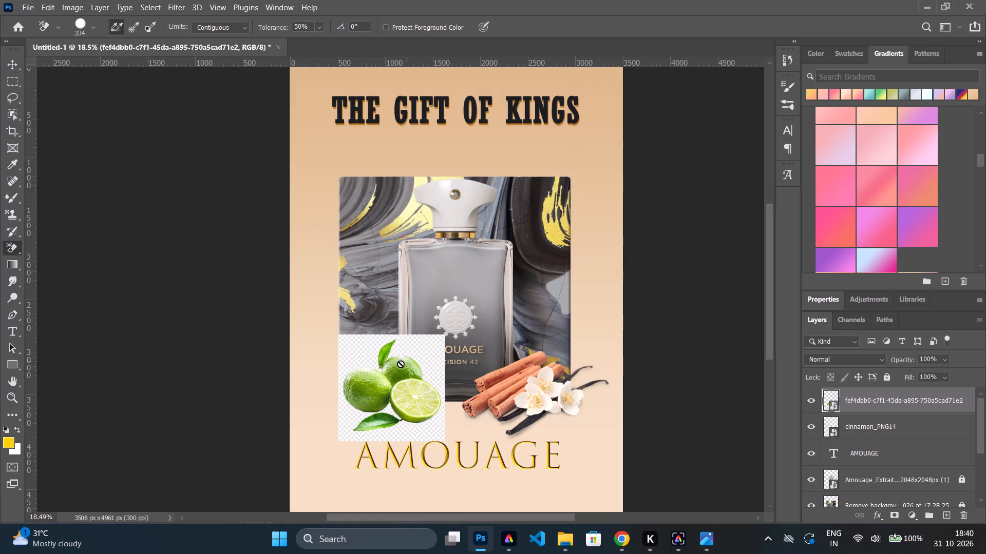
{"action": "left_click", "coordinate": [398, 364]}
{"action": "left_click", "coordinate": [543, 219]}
Delete the lime image layer from the poster.
{"action": "left_click", "coordinate": [855, 404]}
{"action": "left_click", "coordinate": [967, 512]}
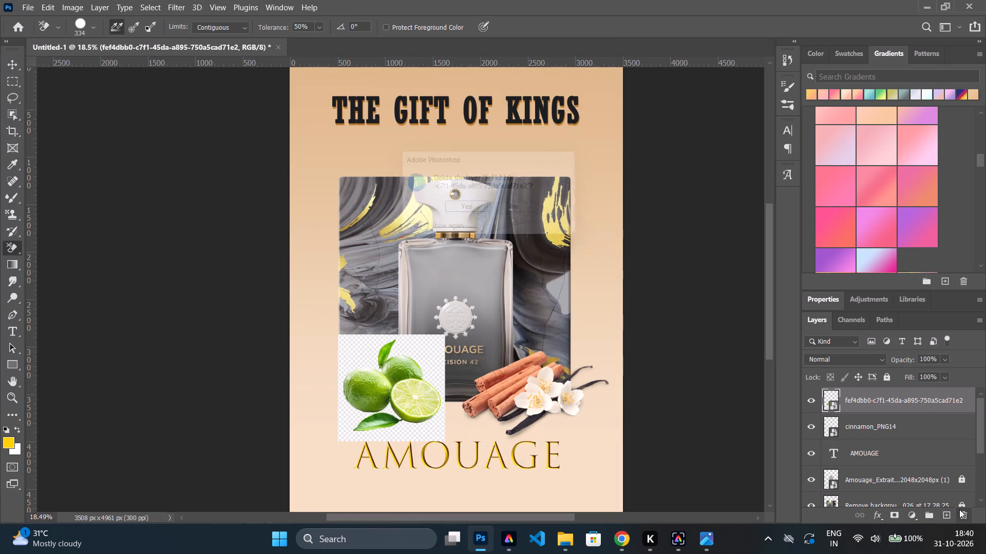
{"action": "left_click", "coordinate": [465, 212]}
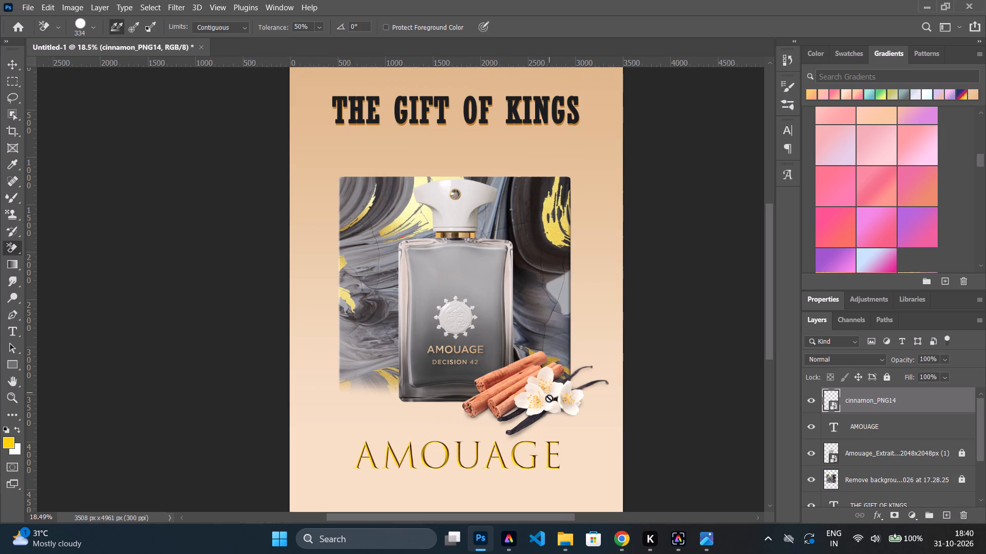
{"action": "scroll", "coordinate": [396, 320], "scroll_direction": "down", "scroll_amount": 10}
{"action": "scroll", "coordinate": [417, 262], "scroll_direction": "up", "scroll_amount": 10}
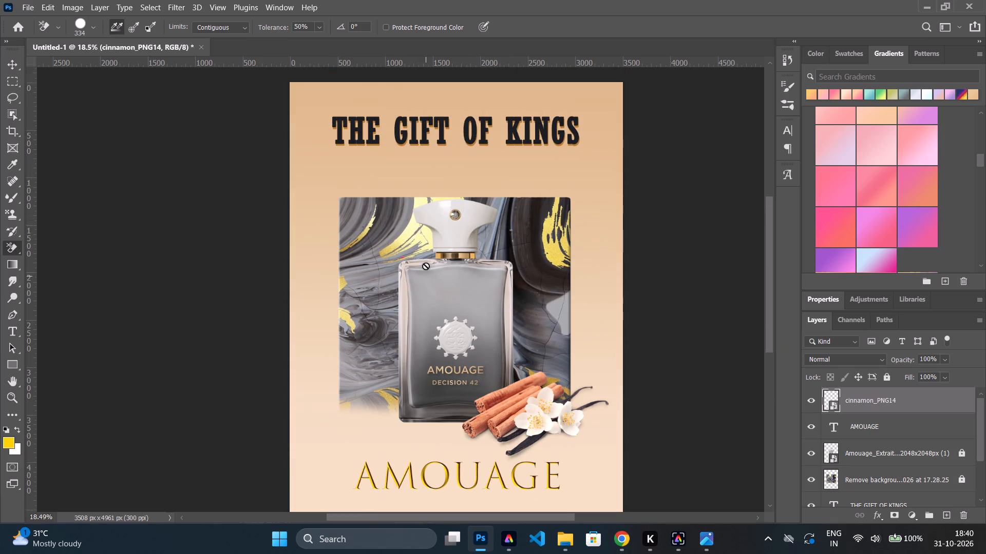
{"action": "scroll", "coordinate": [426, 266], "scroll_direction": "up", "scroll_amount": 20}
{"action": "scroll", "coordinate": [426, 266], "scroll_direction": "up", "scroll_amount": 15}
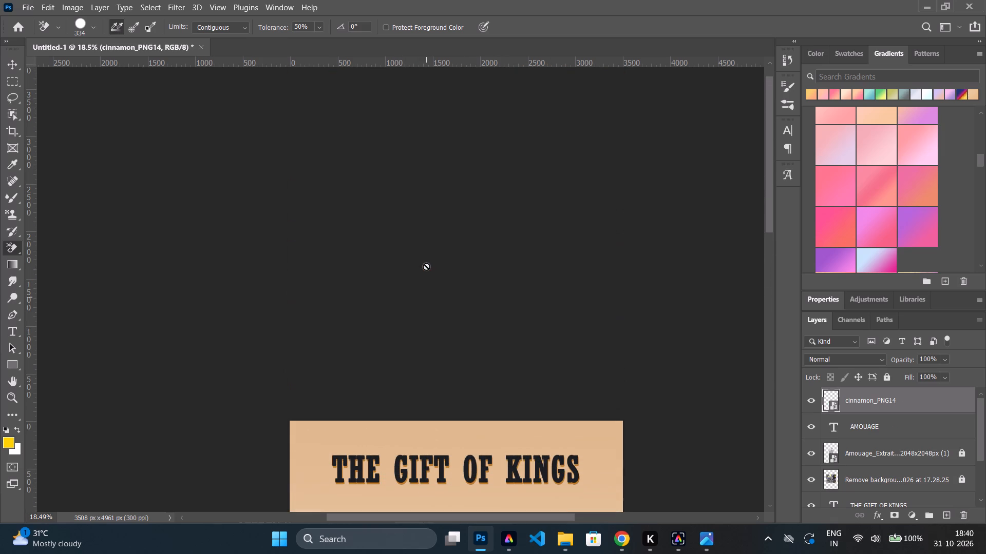
Switch to Adobe Express Photos and close its window showing the Decision 42 box image.
{"action": "left_click", "coordinate": [679, 543]}
{"action": "left_click", "coordinate": [642, 13]}
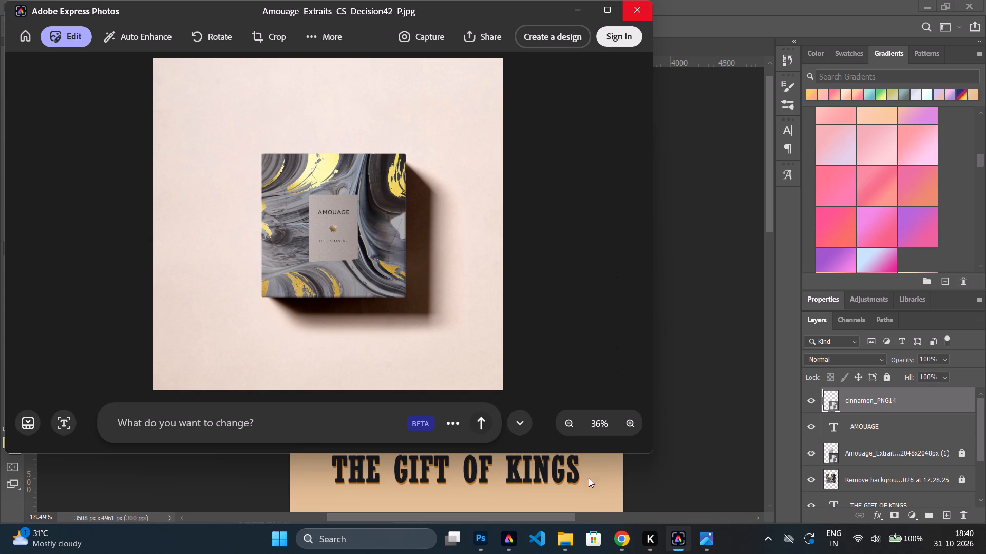
In File Explorer, delete the fresh-juicy-limes-with-green-leaves archive and the dried-indian-frankincense-resin PNG from Downloads.
{"action": "left_click", "coordinate": [568, 542]}
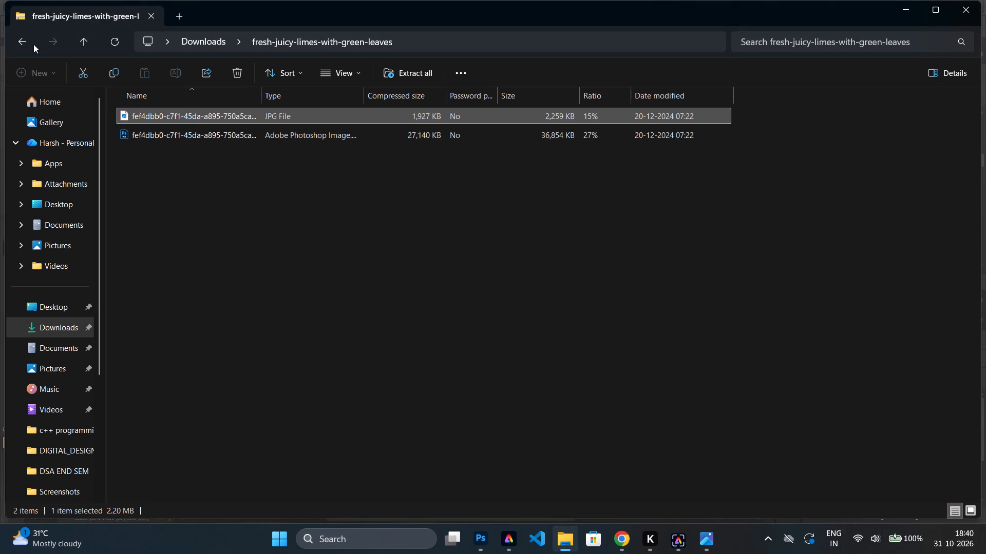
{"action": "left_click", "coordinate": [22, 43]}
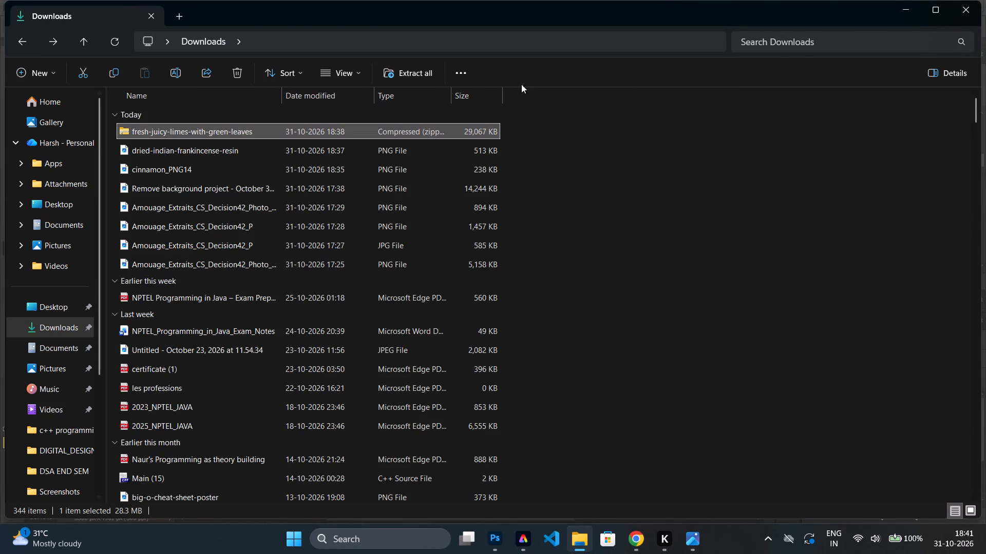
{"action": "left_click", "coordinate": [235, 72]}
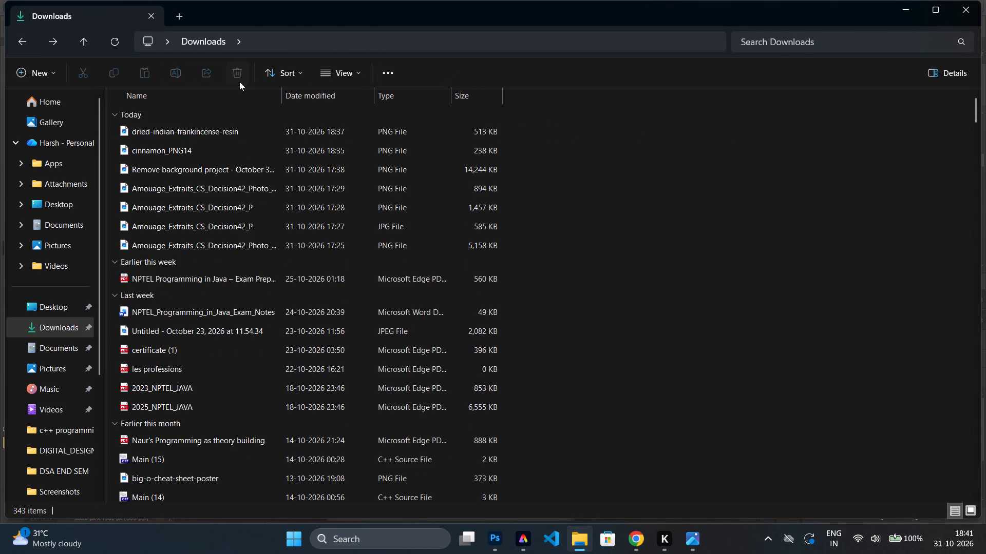
{"action": "left_click", "coordinate": [200, 132]}
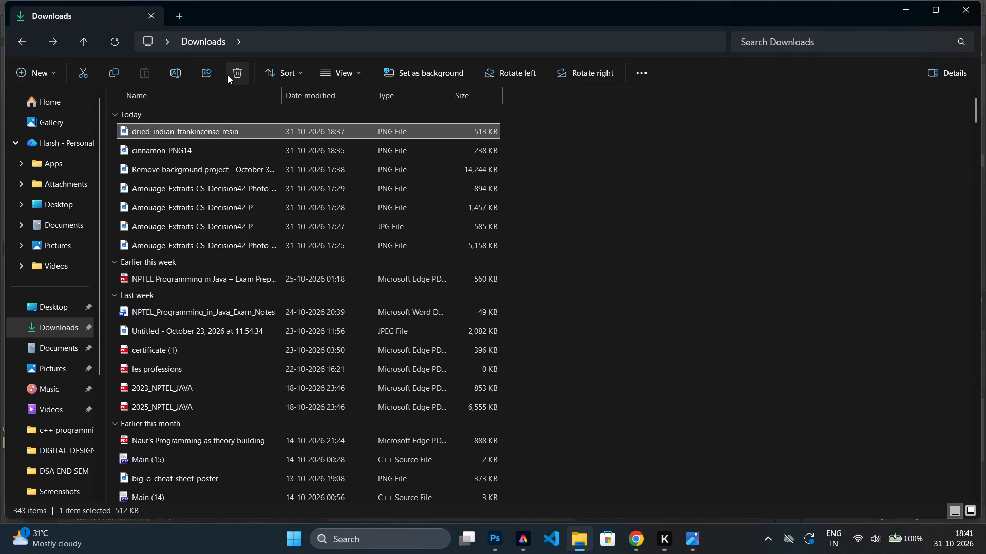
{"action": "left_click", "coordinate": [233, 75]}
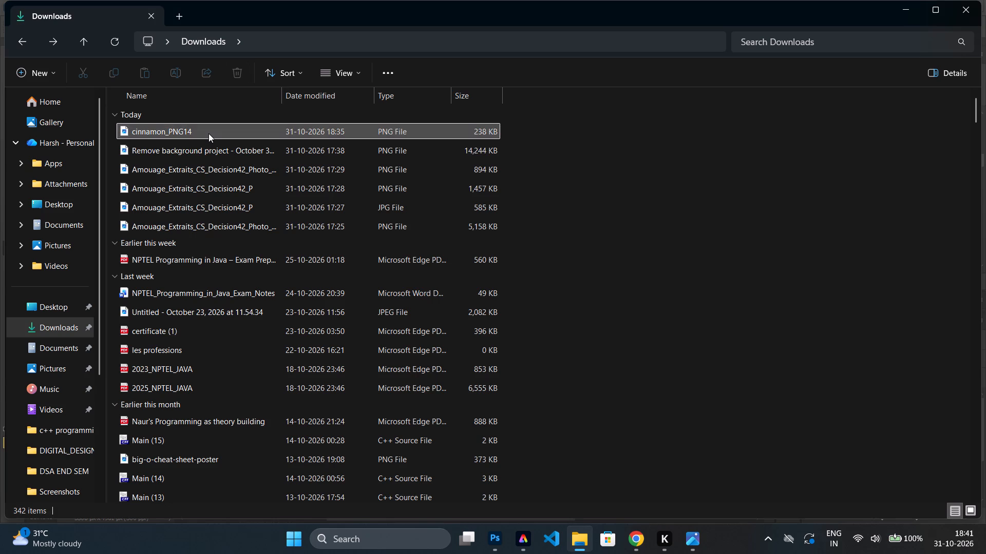
Delete today's Remove background project PNG and the four Amouage_Extraits_CS_Decision42 image files from Downloads, keeping cinnamon_PNG14.
{"action": "left_click", "coordinate": [203, 153]}
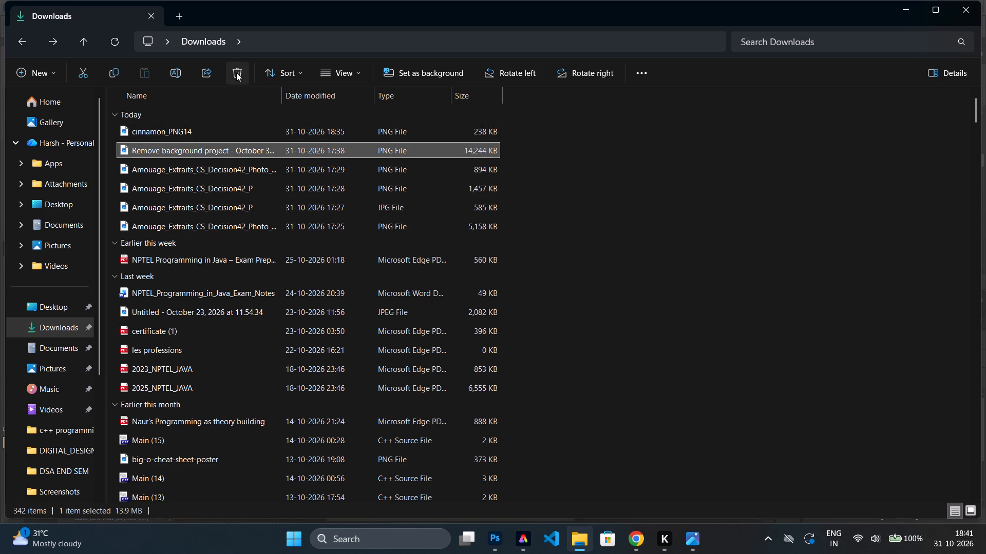
{"action": "left_click", "coordinate": [236, 72]}
{"action": "left_click", "coordinate": [198, 146]}
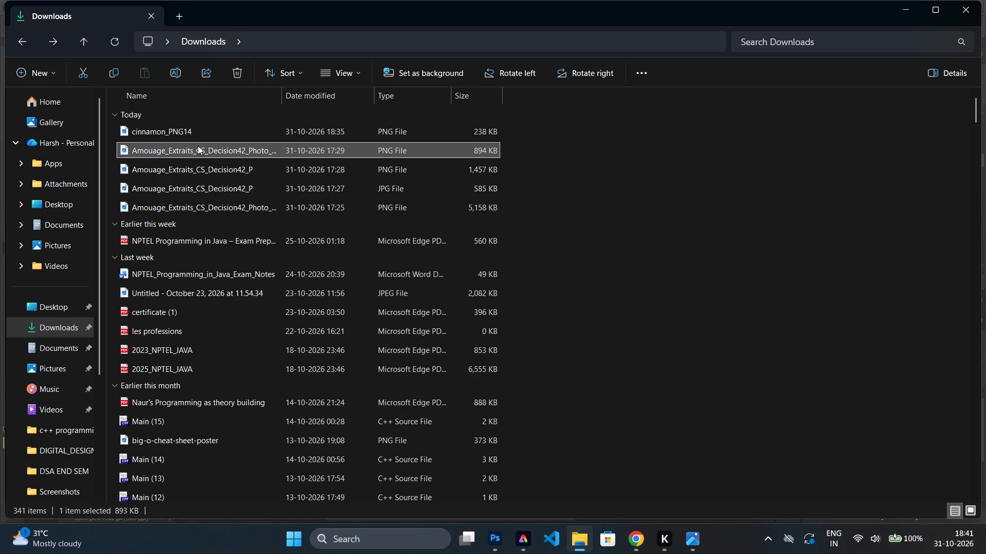
{"action": "left_click", "coordinate": [238, 71]}
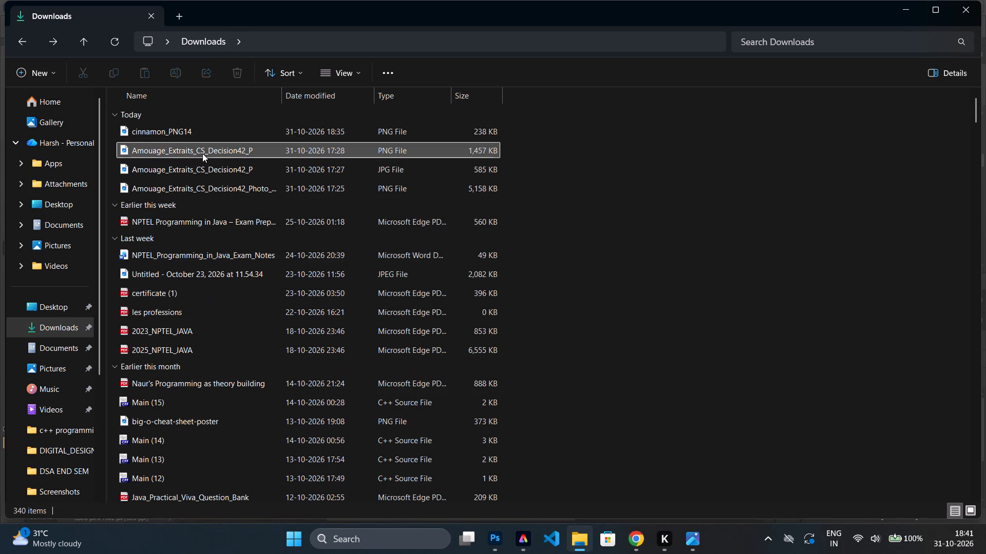
{"action": "left_click", "coordinate": [200, 154]}
{"action": "left_click", "coordinate": [241, 72]}
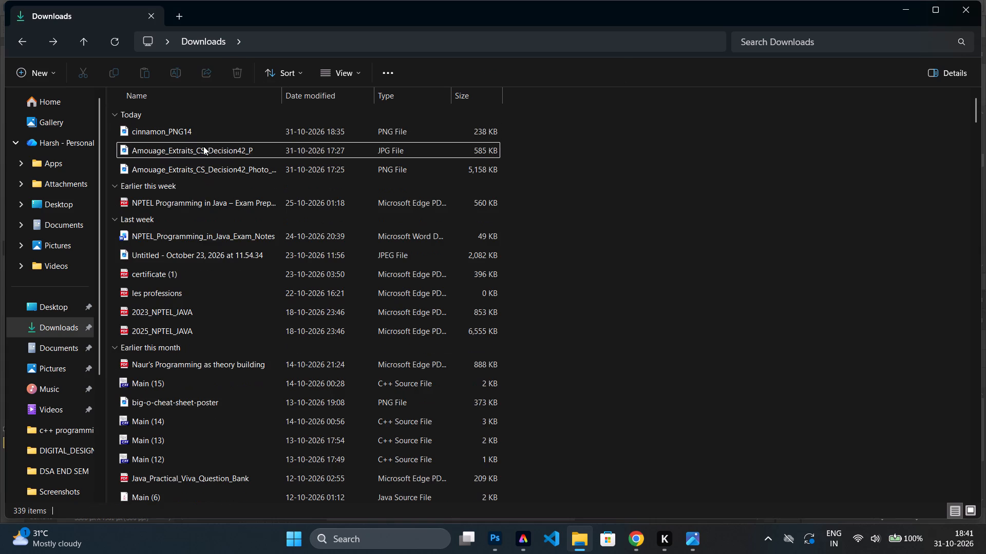
{"action": "left_click", "coordinate": [203, 146]}
{"action": "left_click", "coordinate": [238, 73]}
{"action": "left_click", "coordinate": [223, 150]}
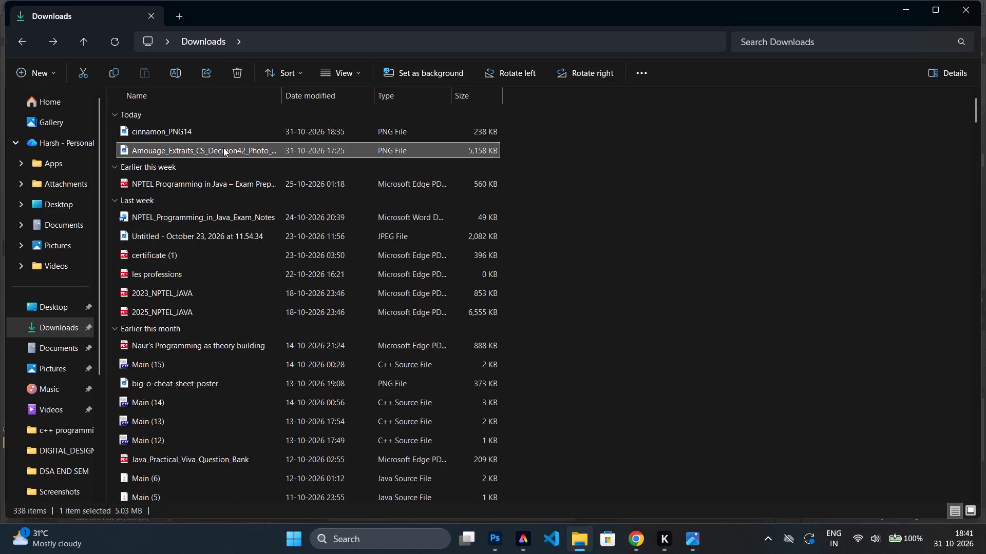
{"action": "left_click", "coordinate": [239, 75]}
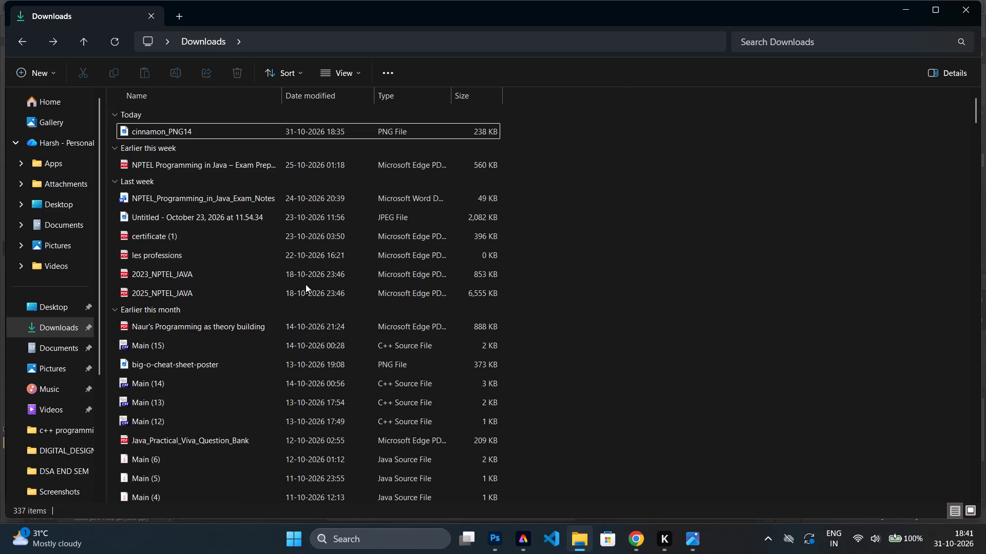
Browse the older Downloads files, read through the certificate PDF, and close it and File Explorer.
{"action": "scroll", "coordinate": [293, 270], "scroll_direction": "down", "scroll_amount": 14}
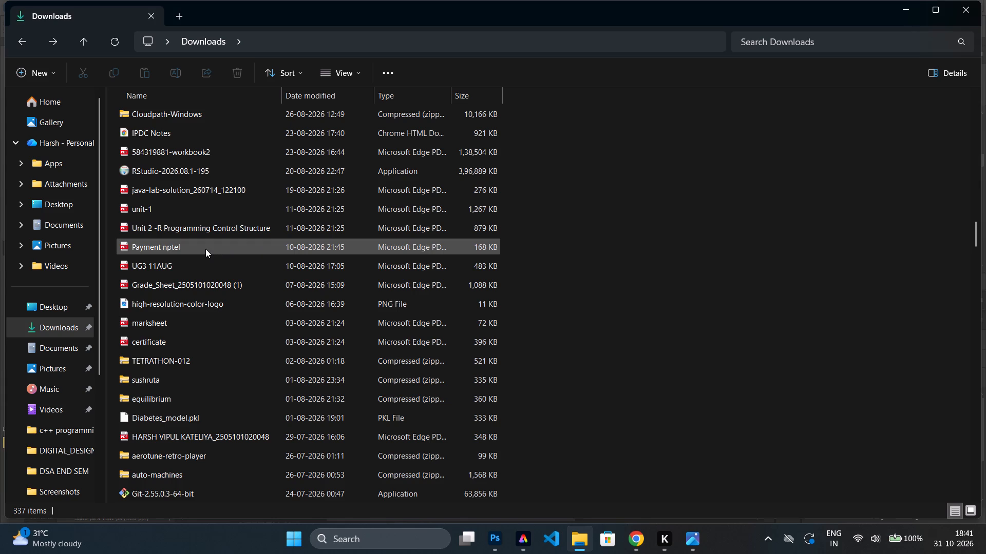
{"action": "double_click", "coordinate": [185, 340]}
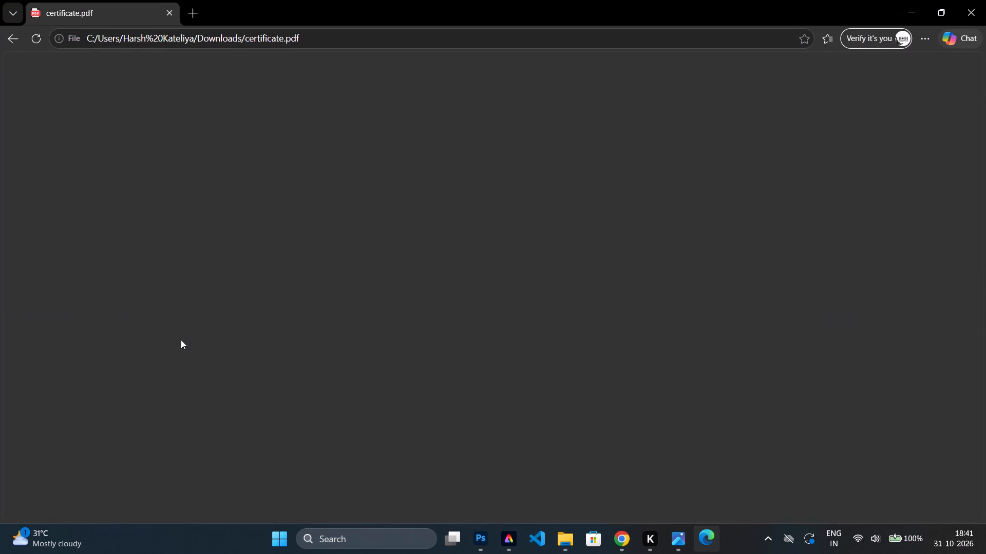
{"action": "scroll", "coordinate": [382, 331], "scroll_direction": "down", "scroll_amount": 2}
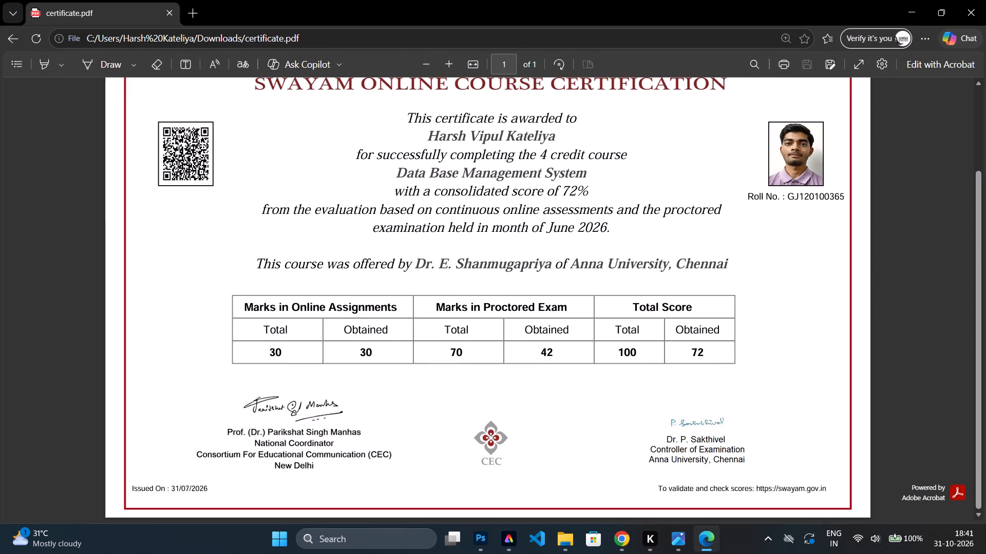
{"action": "scroll", "coordinate": [383, 330], "scroll_direction": "down", "scroll_amount": 2}
{"action": "scroll", "coordinate": [386, 329], "scroll_direction": "up", "scroll_amount": 5}
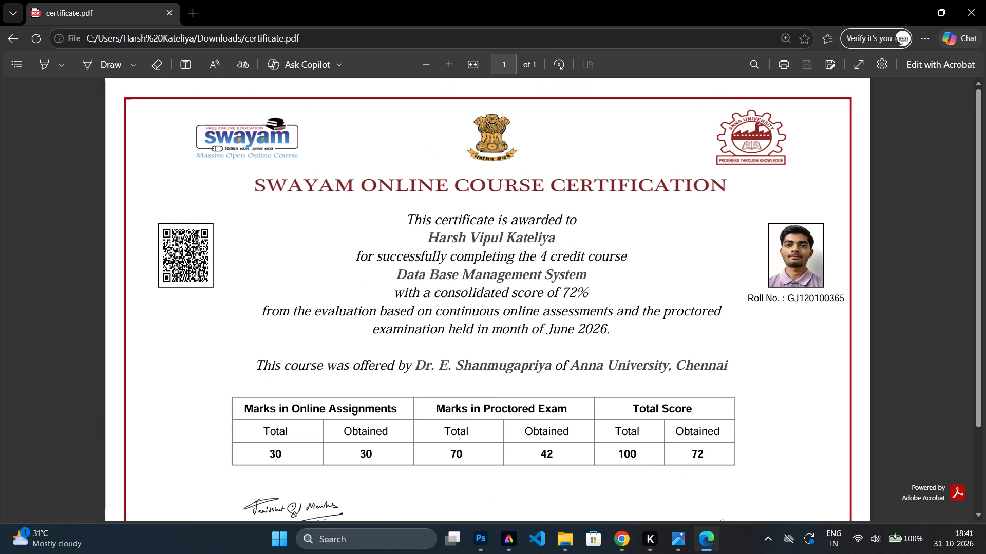
{"action": "scroll", "coordinate": [386, 328], "scroll_direction": "up", "scroll_amount": 5}
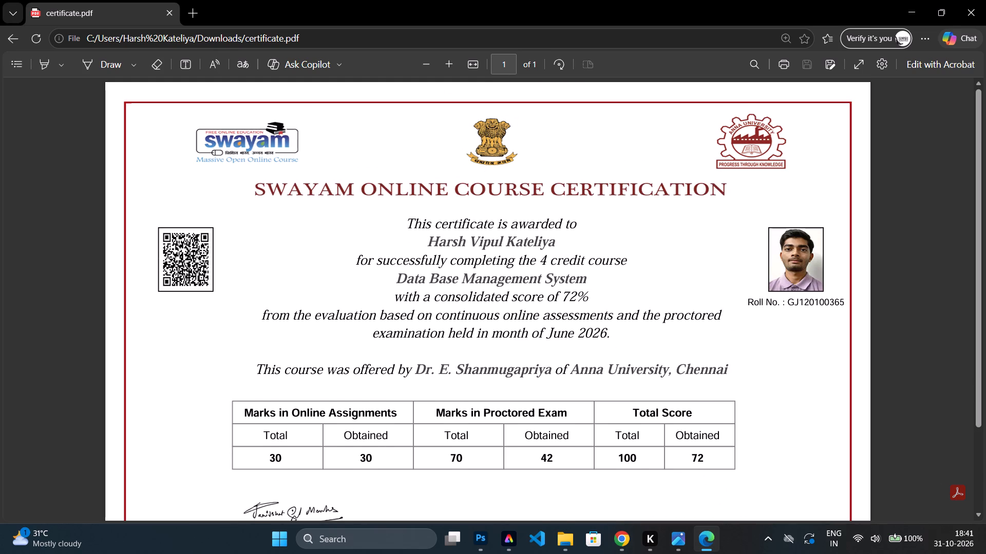
{"action": "scroll", "coordinate": [402, 288], "scroll_direction": "down", "scroll_amount": 1}
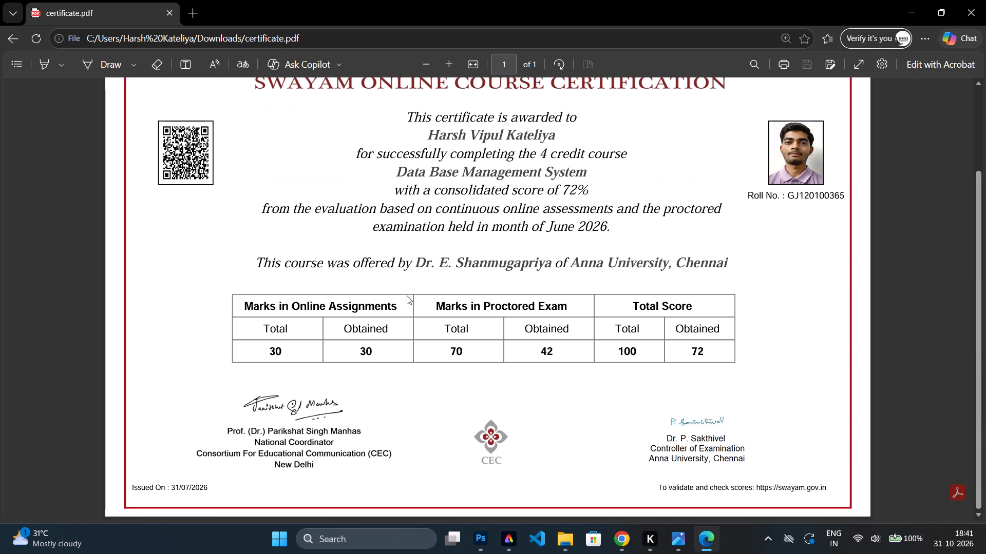
{"action": "scroll", "coordinate": [410, 293], "scroll_direction": "down", "scroll_amount": 3}
{"action": "scroll", "coordinate": [410, 293], "scroll_direction": "up", "scroll_amount": 4}
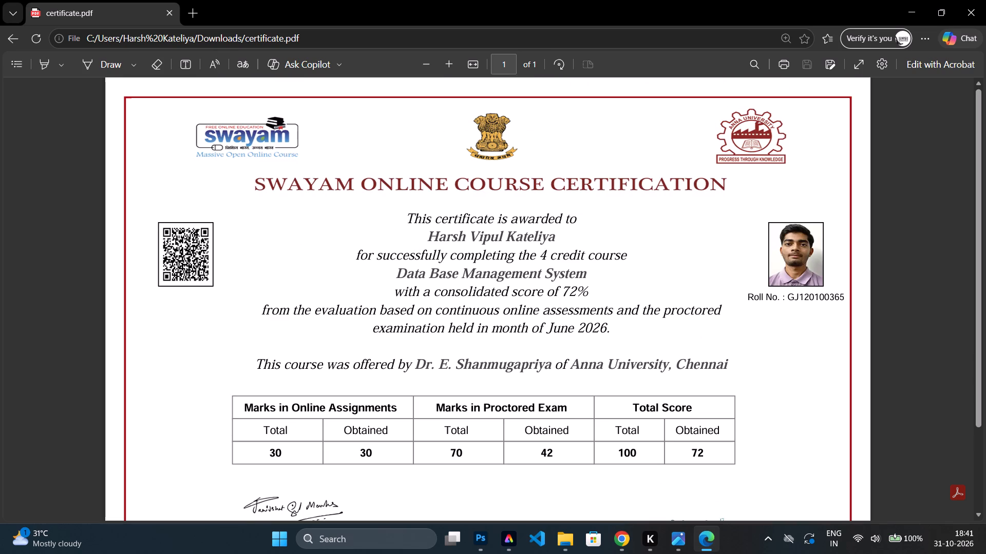
{"action": "scroll", "coordinate": [689, 361], "scroll_direction": "up", "scroll_amount": 3}
{"action": "scroll", "coordinate": [689, 361], "scroll_direction": "down", "scroll_amount": 6}
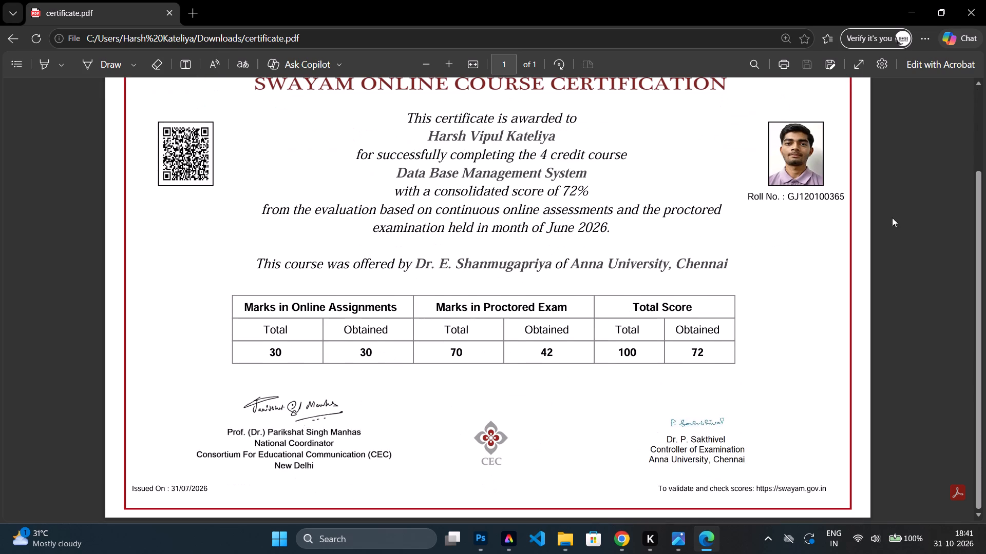
{"action": "left_click", "coordinate": [985, 14]}
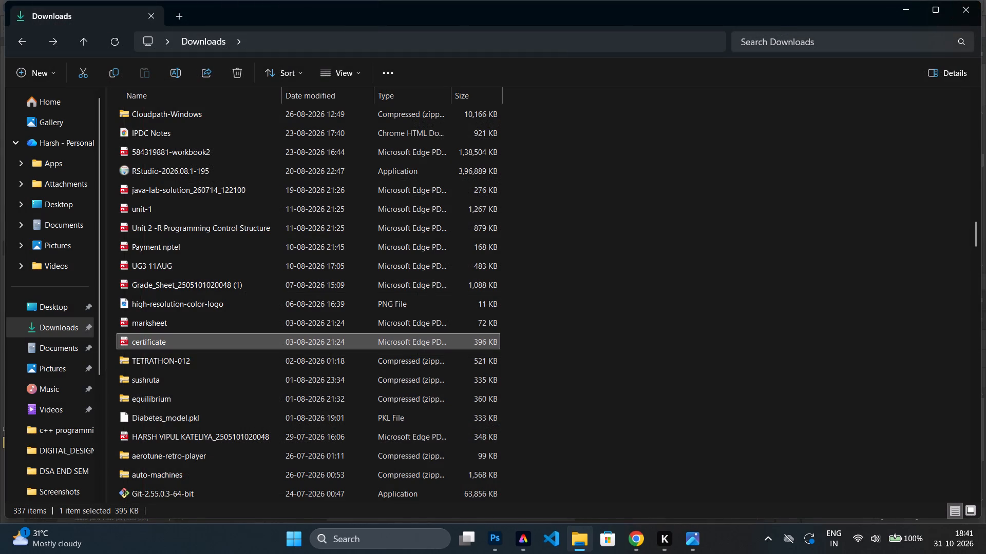
{"action": "left_click", "coordinate": [969, 8]}
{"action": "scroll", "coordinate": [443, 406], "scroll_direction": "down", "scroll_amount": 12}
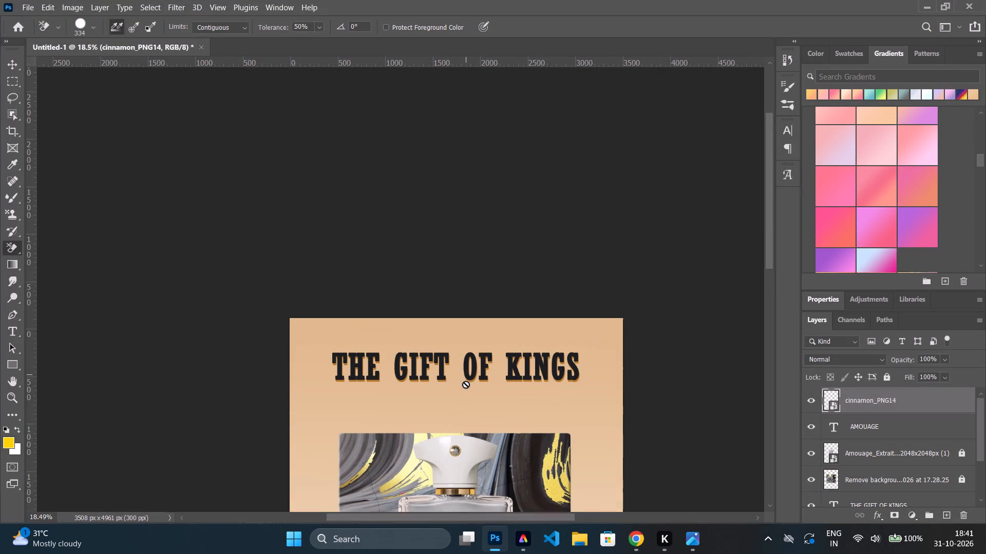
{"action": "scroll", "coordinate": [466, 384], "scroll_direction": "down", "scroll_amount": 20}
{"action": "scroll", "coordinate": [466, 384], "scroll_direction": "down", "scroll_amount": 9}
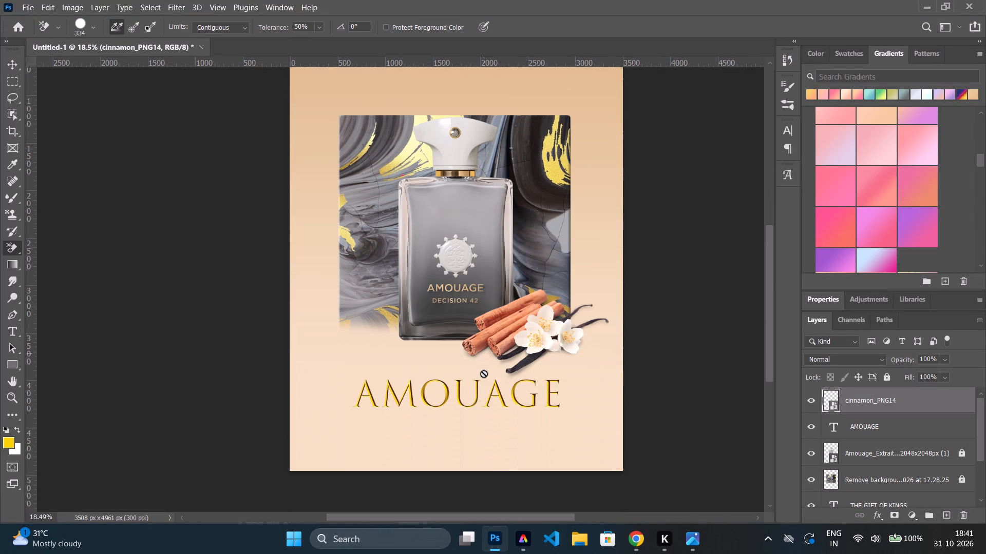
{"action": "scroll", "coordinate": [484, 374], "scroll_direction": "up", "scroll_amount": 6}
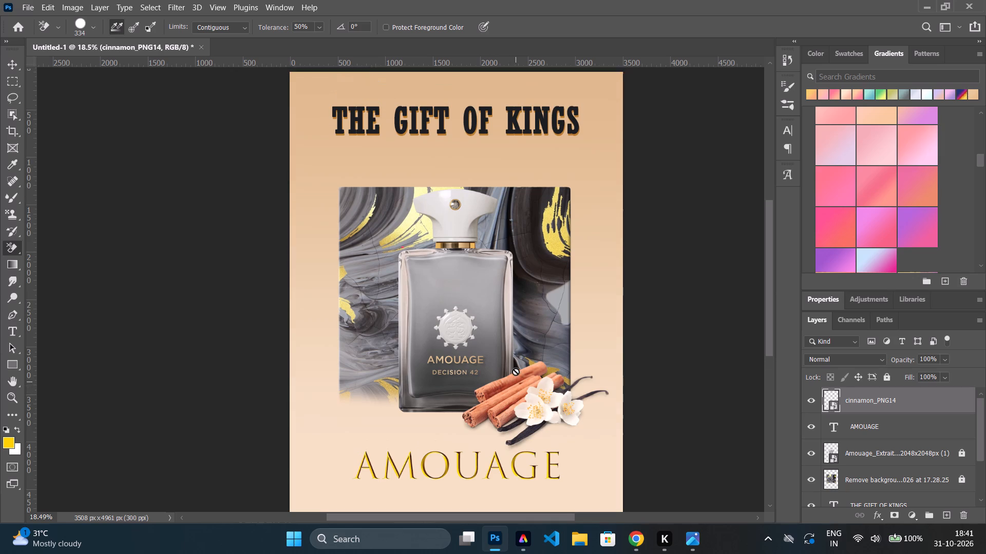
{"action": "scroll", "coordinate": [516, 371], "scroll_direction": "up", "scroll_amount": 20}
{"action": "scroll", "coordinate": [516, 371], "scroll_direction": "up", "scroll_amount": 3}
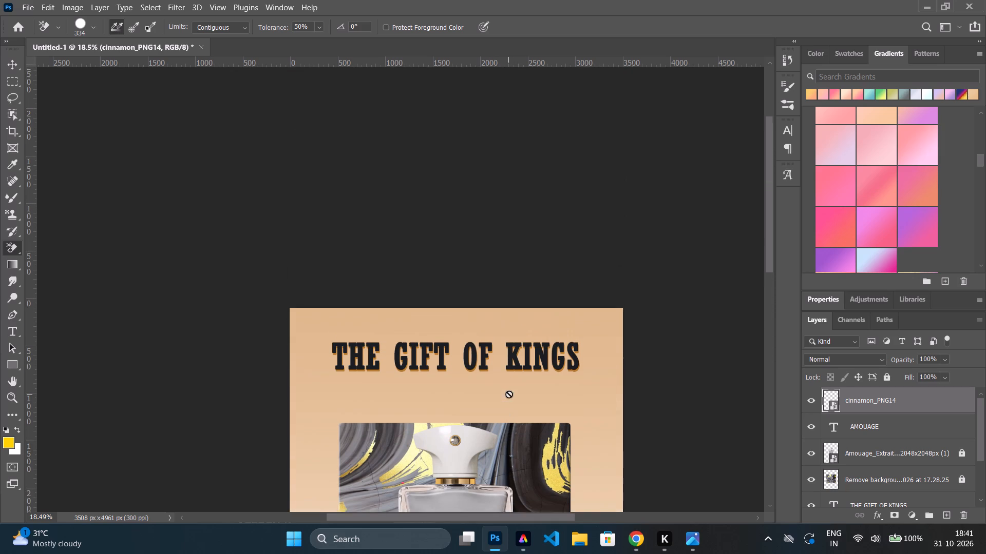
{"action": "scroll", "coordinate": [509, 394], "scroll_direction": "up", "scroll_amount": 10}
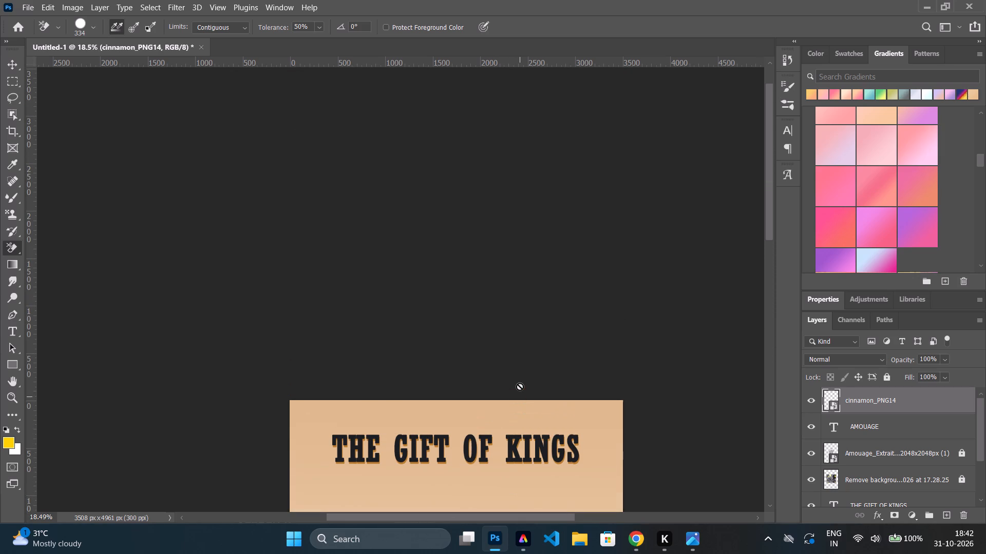
Review the poster's full layout, from the THE GIFT OF KINGS heading past the bottle and ingredients to the AMOUAGE title.
{"action": "scroll", "coordinate": [522, 386], "scroll_direction": "up", "scroll_amount": 1}
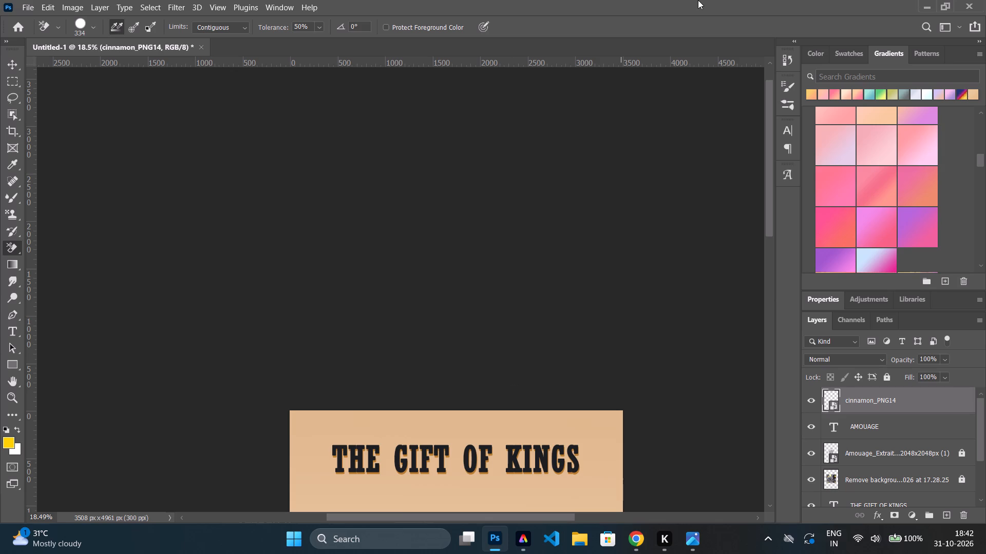
{"action": "scroll", "coordinate": [575, 180], "scroll_direction": "down", "scroll_amount": 5}
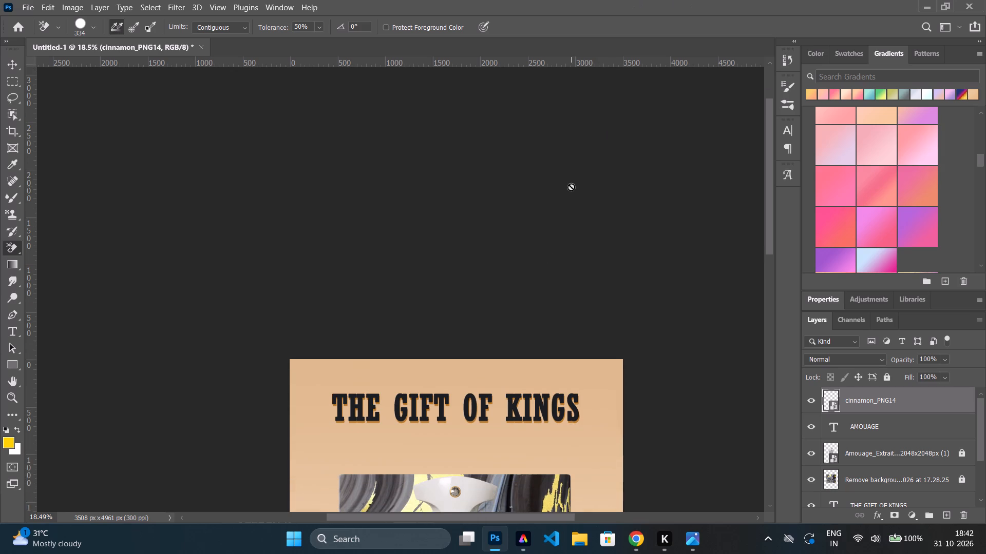
{"action": "scroll", "coordinate": [571, 187], "scroll_direction": "down", "scroll_amount": 3}
{"action": "scroll", "coordinate": [390, 234], "scroll_direction": "down", "scroll_amount": 10}
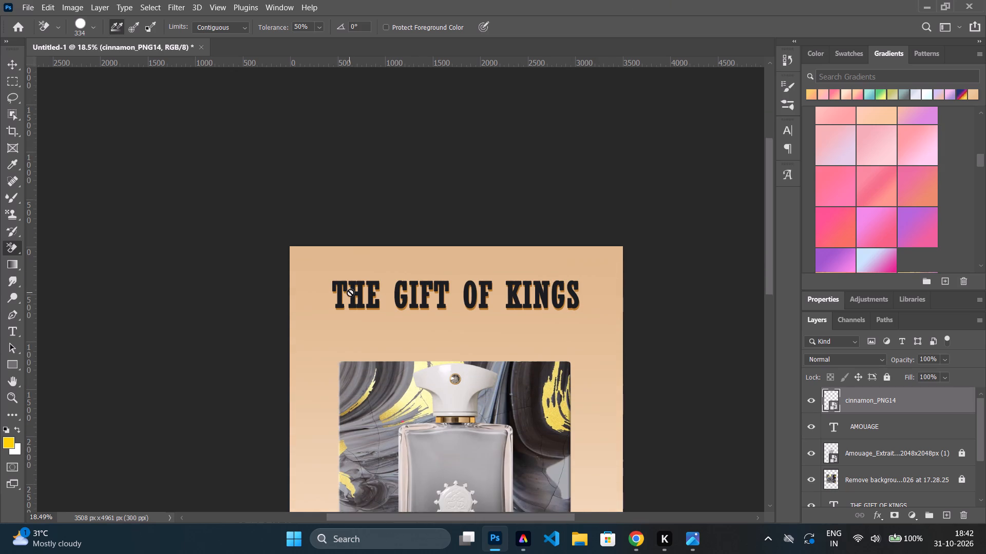
{"action": "scroll", "coordinate": [350, 292], "scroll_direction": "down", "scroll_amount": 20}
{"action": "scroll", "coordinate": [350, 292], "scroll_direction": "down", "scroll_amount": 2}
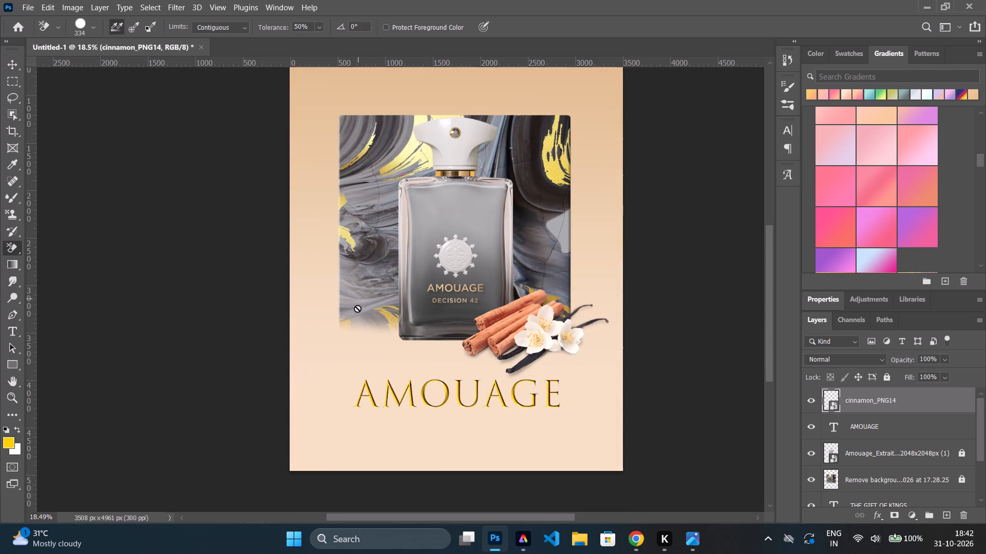
{"action": "scroll", "coordinate": [357, 308], "scroll_direction": "up", "scroll_amount": 7}
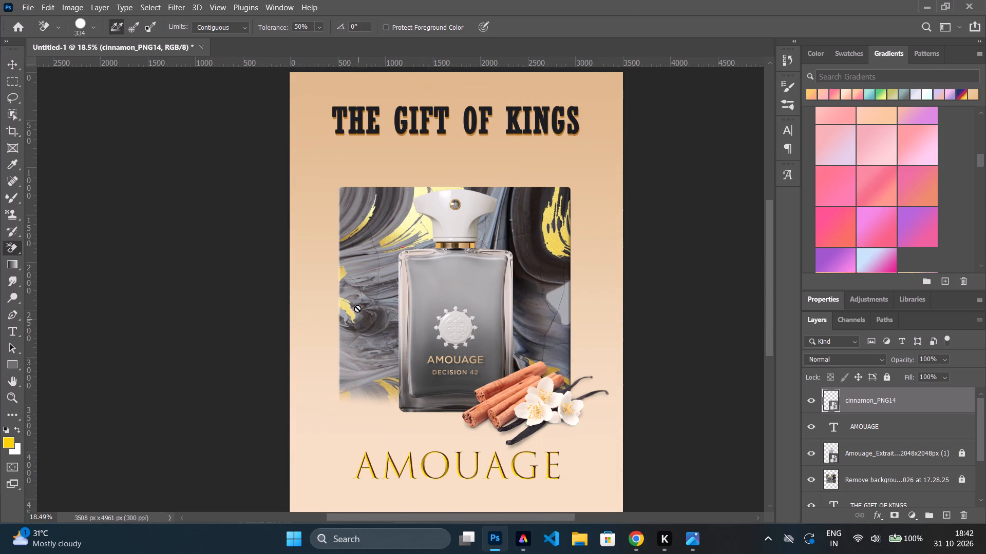
{"action": "scroll", "coordinate": [357, 308], "scroll_direction": "up", "scroll_amount": 7}
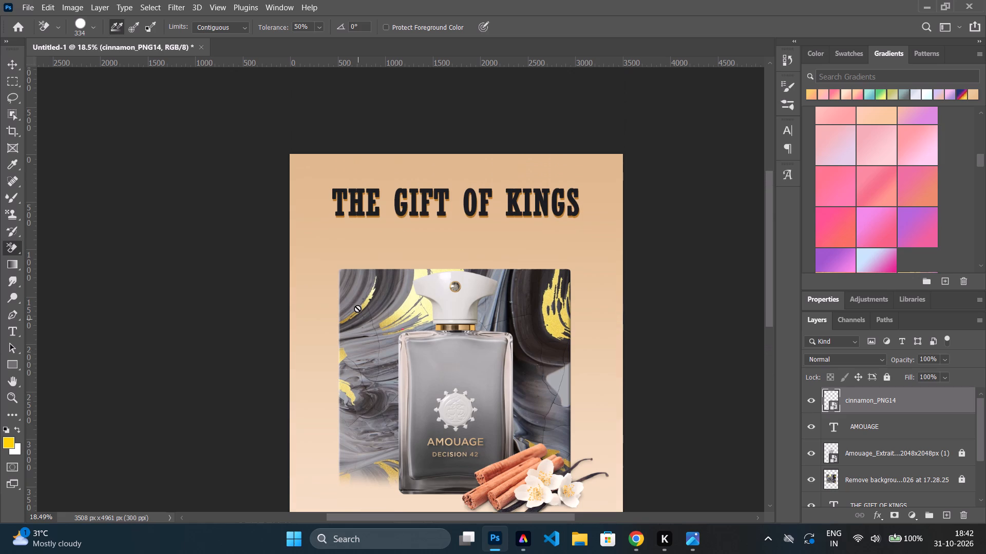
{"action": "scroll", "coordinate": [357, 308], "scroll_direction": "up", "scroll_amount": 2}
{"action": "scroll", "coordinate": [357, 308], "scroll_direction": "down", "scroll_amount": 14}
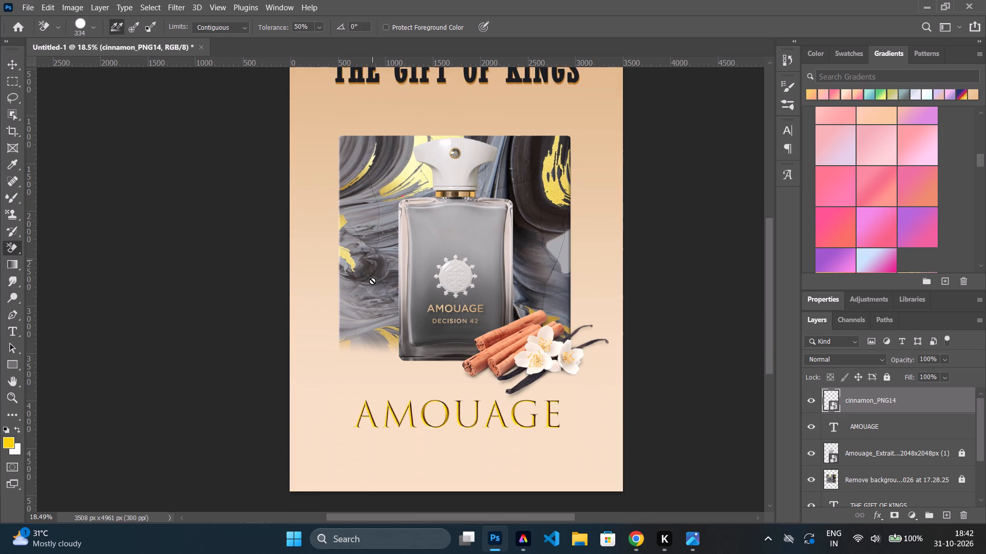
{"action": "scroll", "coordinate": [372, 281], "scroll_direction": "down", "scroll_amount": 7}
{"action": "scroll", "coordinate": [376, 307], "scroll_direction": "up", "scroll_amount": 9}
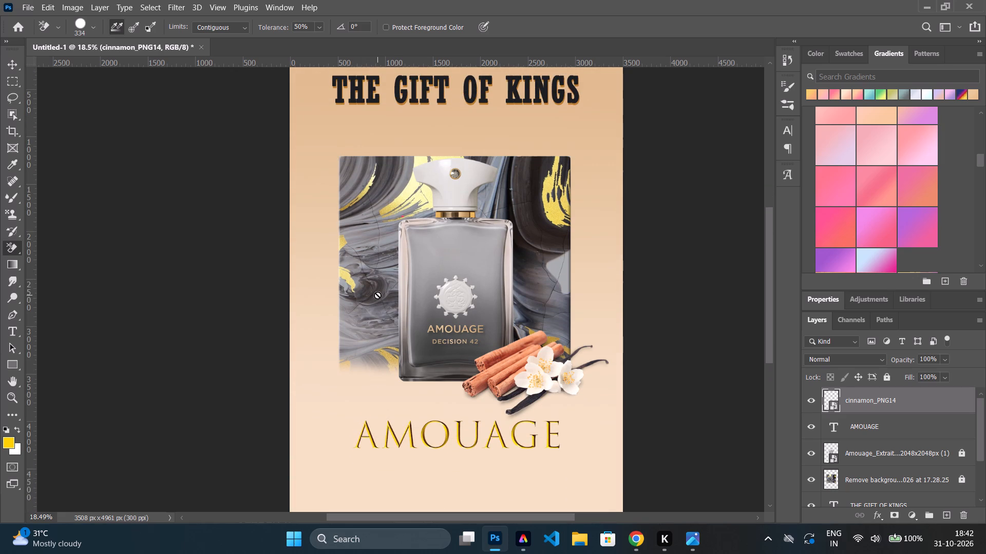
{"action": "scroll", "coordinate": [377, 295], "scroll_direction": "up", "scroll_amount": 3}
{"action": "scroll", "coordinate": [377, 295], "scroll_direction": "down", "scroll_amount": 6}
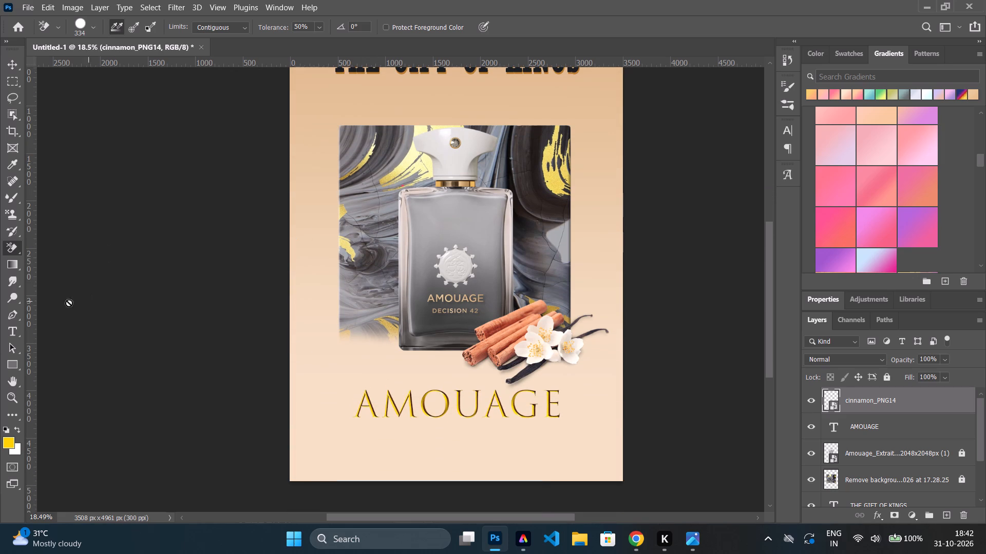
Add a tagline below the AMOUAGE title reading "FEEL THE ESCENCE OF ROYALTY".
{"action": "left_click", "coordinate": [12, 333]}
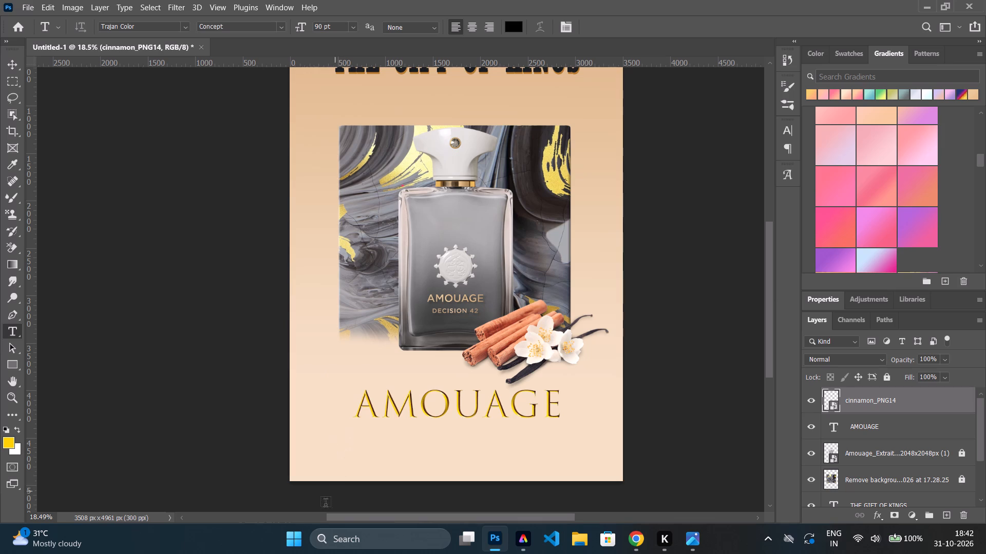
{"action": "double_click", "coordinate": [347, 456]}
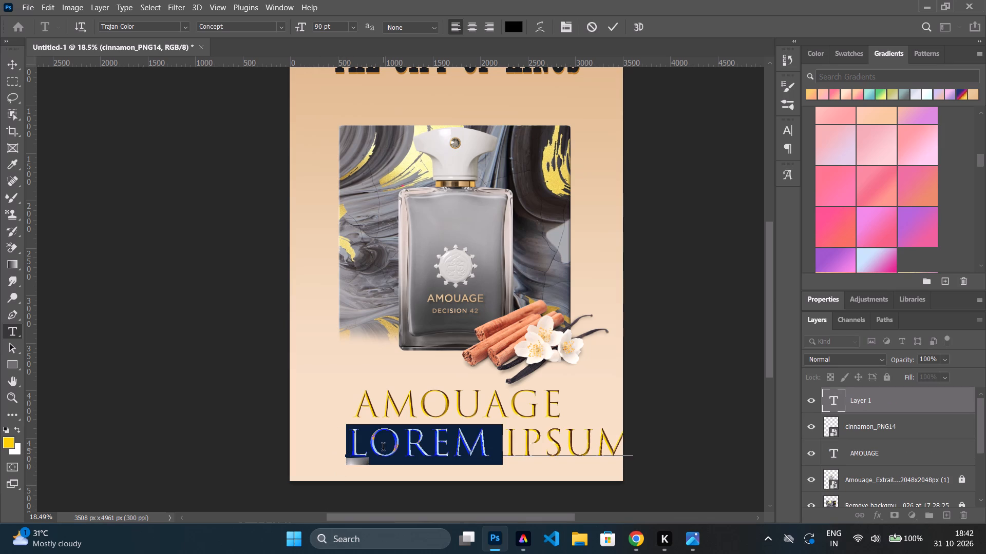
{"action": "triple_click", "coordinate": [396, 442]}
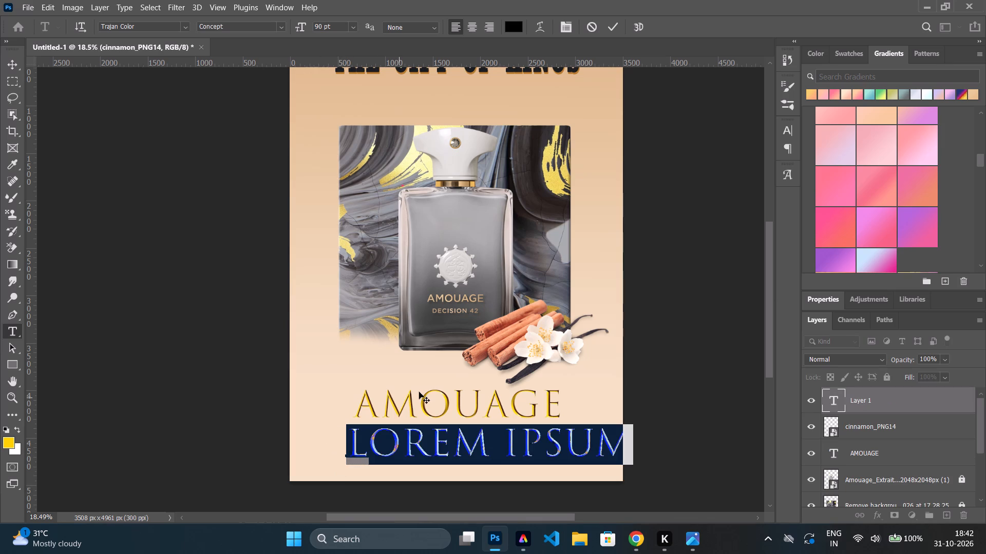
{"action": "key", "text": "BackSpace"}
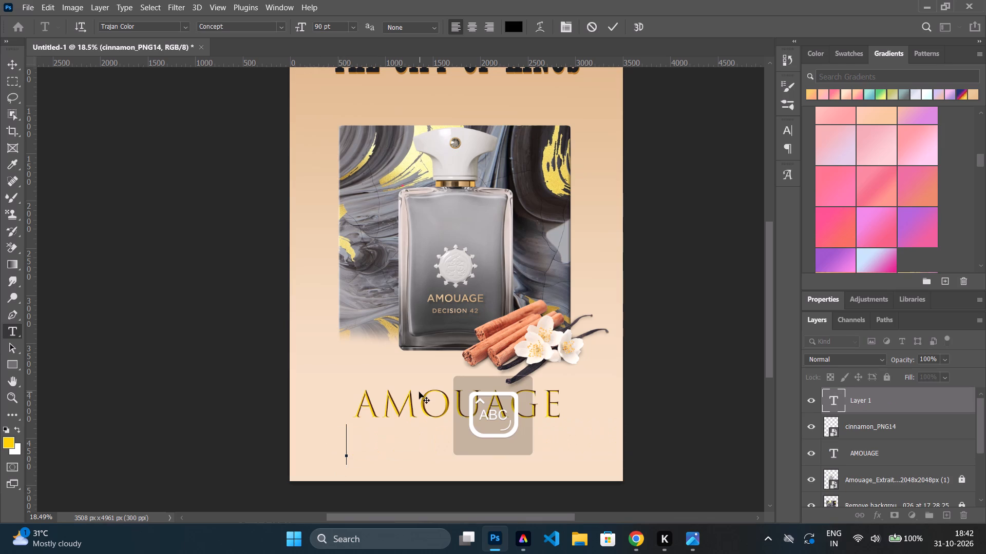
{"action": "type", "text": "FEEL THE ESCENCE"}
{"action": "key", "text": "space"}
{"action": "type", "text": "OF"}
{"action": "key", "text": "space"}
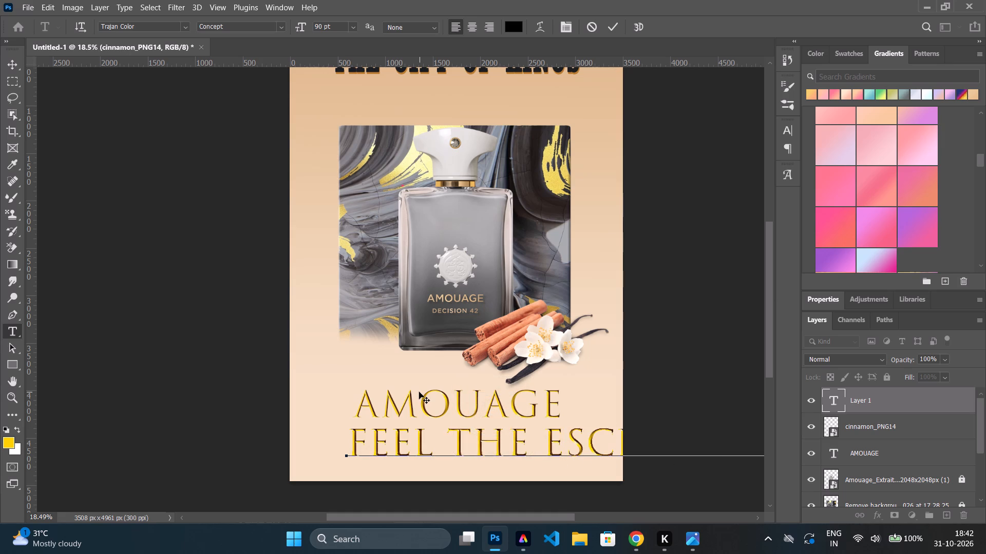
{"action": "type", "text": "RO"}
{"action": "type", "text": "YALTY"}
Format the whole tagline in Book Antiqua at 48 pt.
{"action": "left_click", "coordinate": [598, 443]}
{"action": "left_click_drag", "start_coordinate": [598, 443], "coordinate": [593, 444]}
{"action": "left_click", "coordinate": [591, 445]}
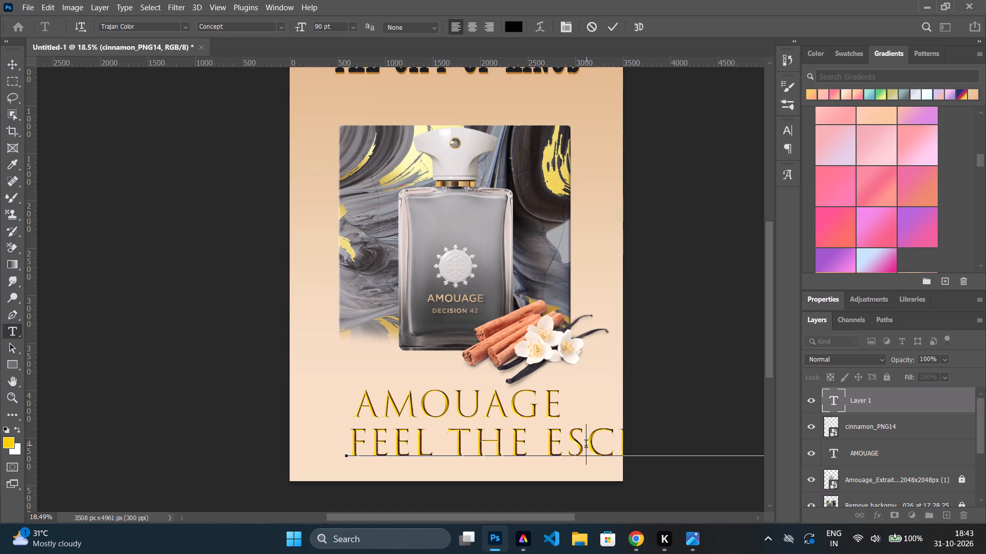
{"action": "left_click_drag", "start_coordinate": [586, 434], "coordinate": [590, 428]}
{"action": "left_click", "coordinate": [591, 431]}
{"action": "double_click", "coordinate": [586, 434]}
{"action": "triple_click", "coordinate": [581, 442]}
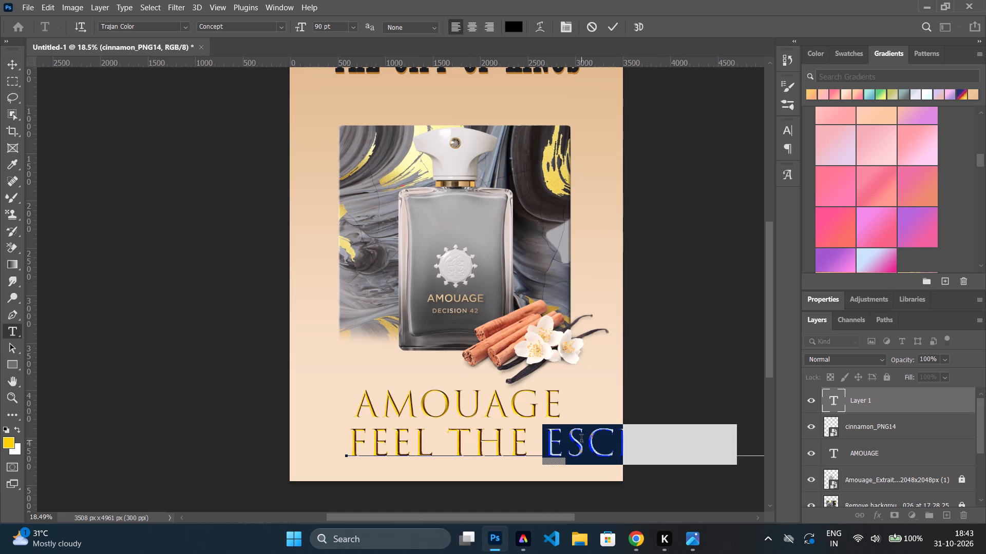
{"action": "left_click", "coordinate": [181, 25]}
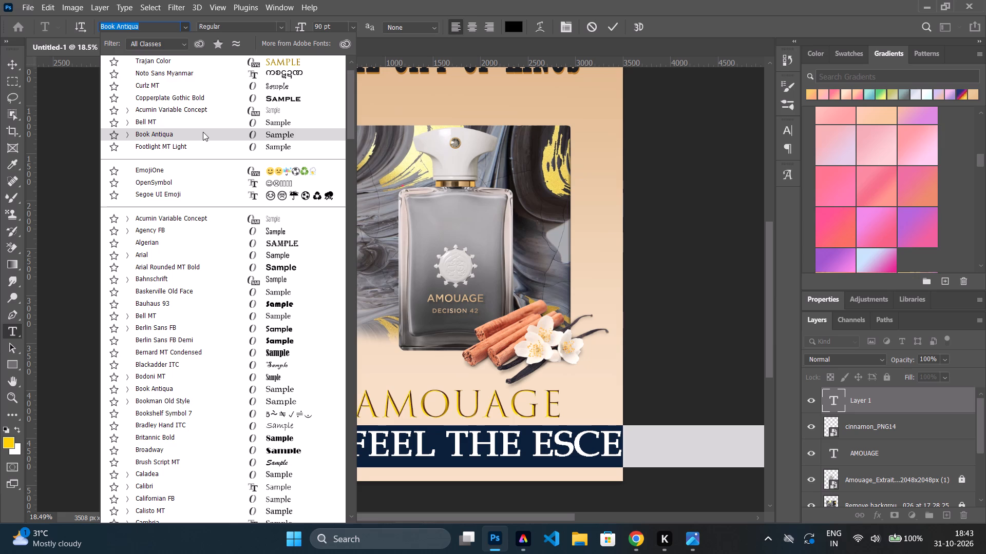
{"action": "left_click", "coordinate": [203, 132]}
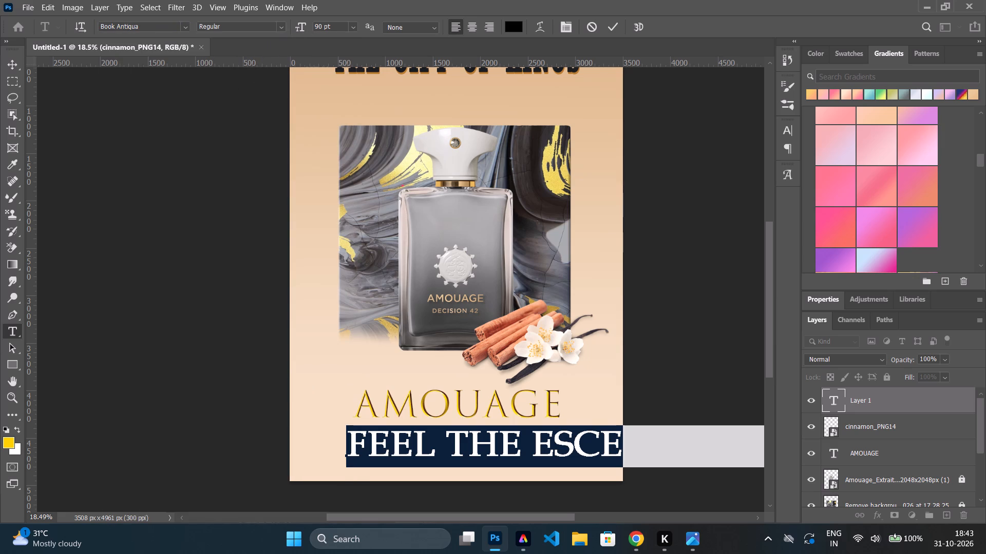
{"action": "left_click", "coordinate": [353, 26]}
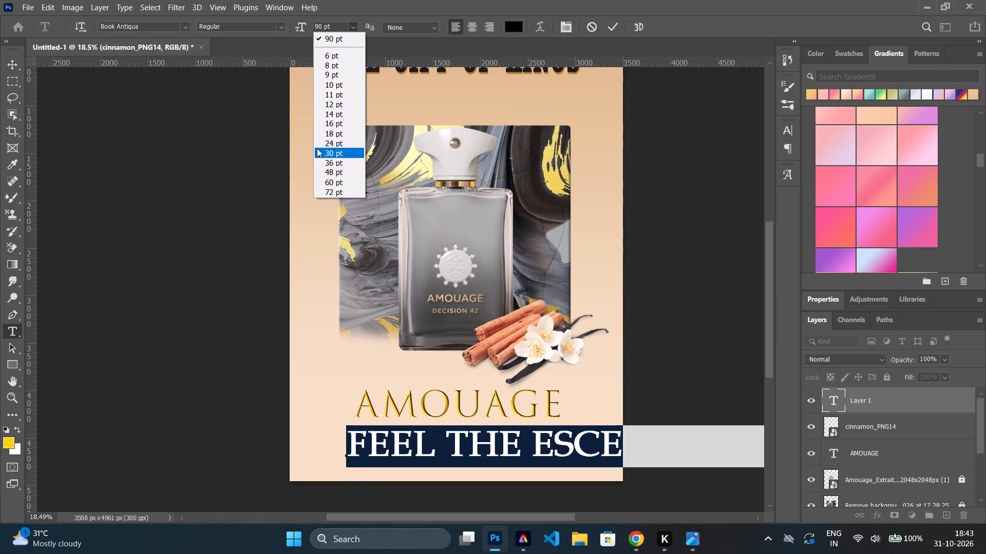
{"action": "left_click", "coordinate": [317, 148]}
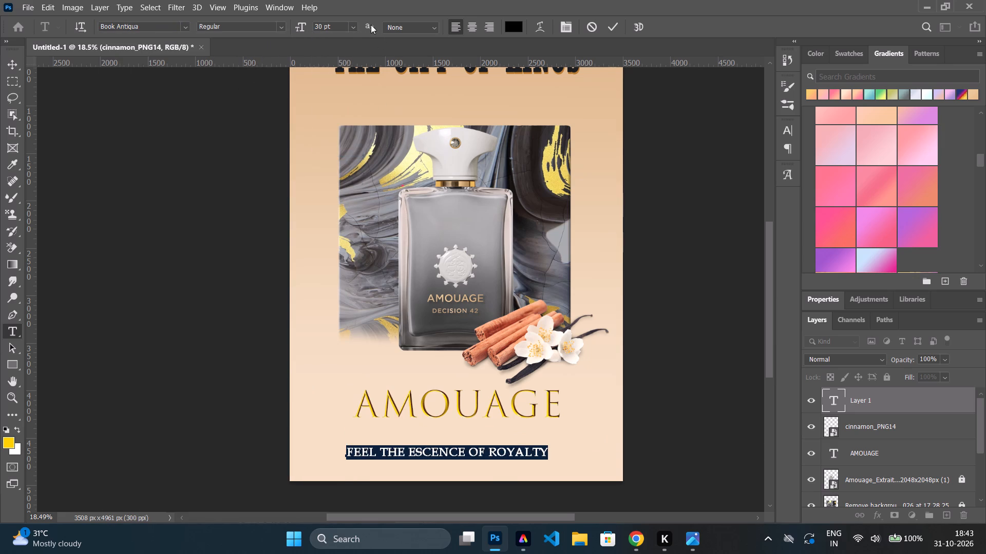
{"action": "left_click", "coordinate": [351, 24]}
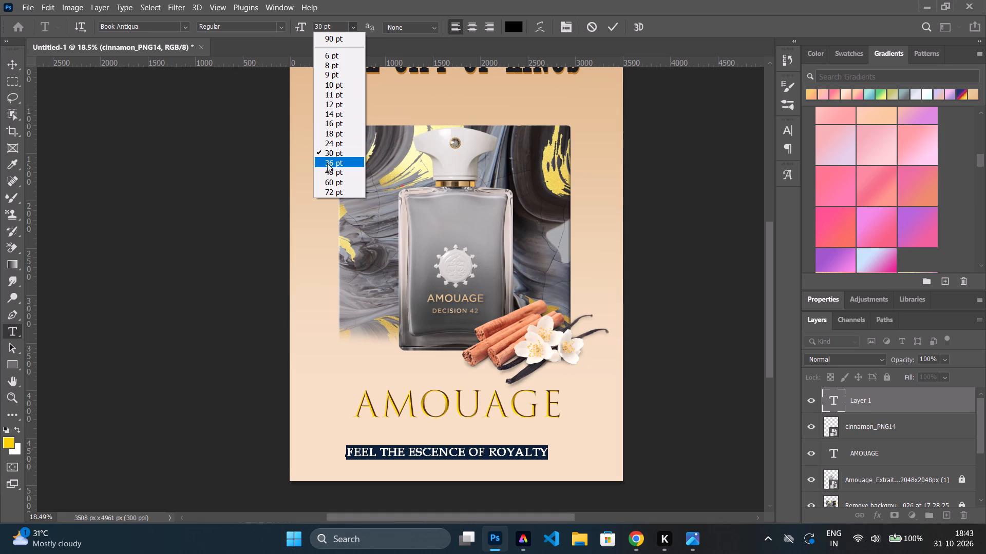
{"action": "left_click", "coordinate": [326, 167]}
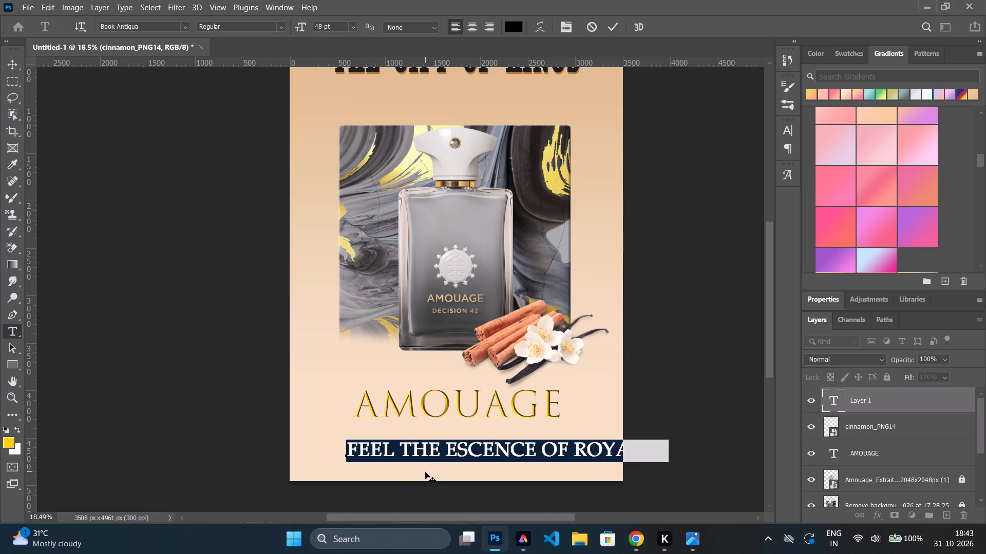
Move the tagline directly beneath the AMOUAGE title so the full line fits across the poster's width.
{"action": "left_click_drag", "start_coordinate": [425, 472], "coordinate": [385, 461]}
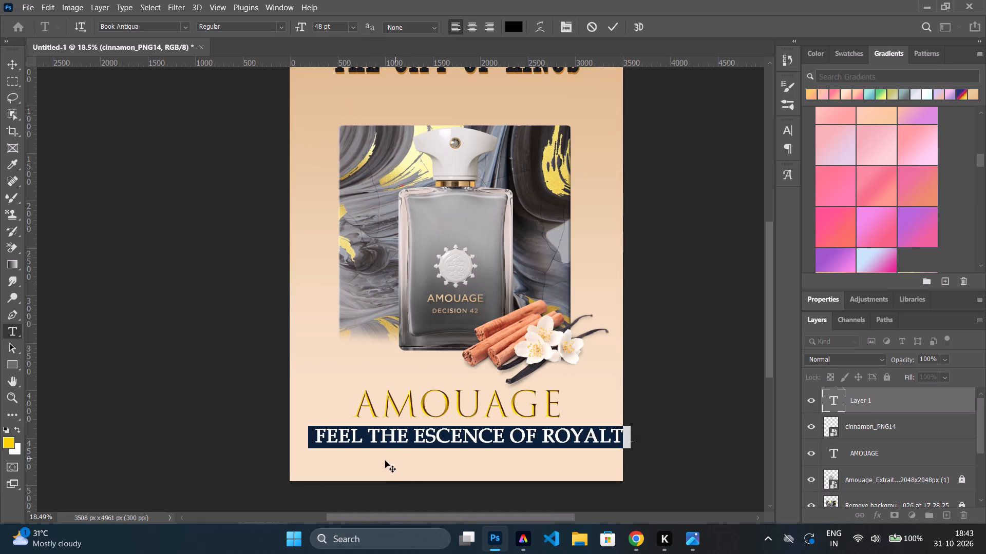
{"action": "left_click_drag", "start_coordinate": [385, 461], "coordinate": [377, 460]}
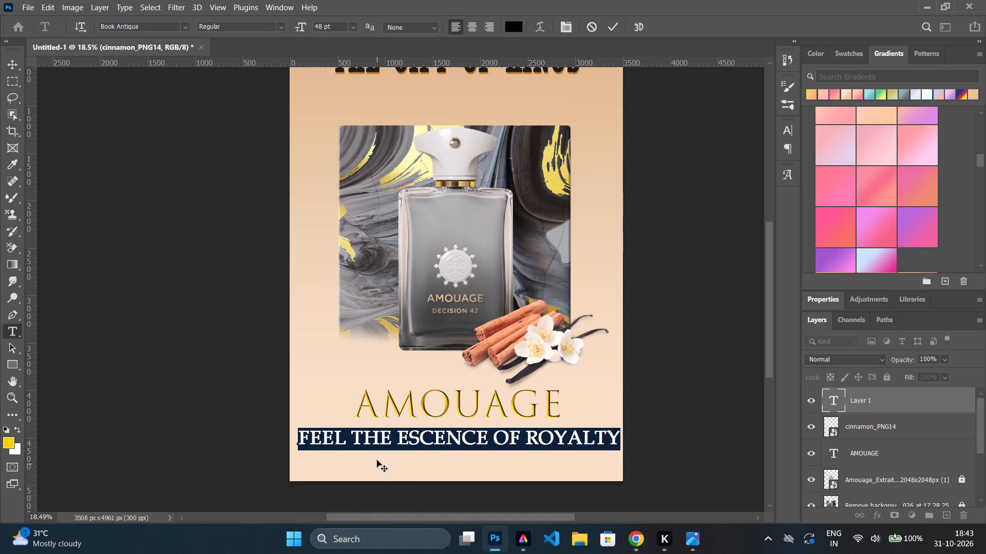
{"action": "left_click_drag", "start_coordinate": [377, 460], "coordinate": [377, 455]}
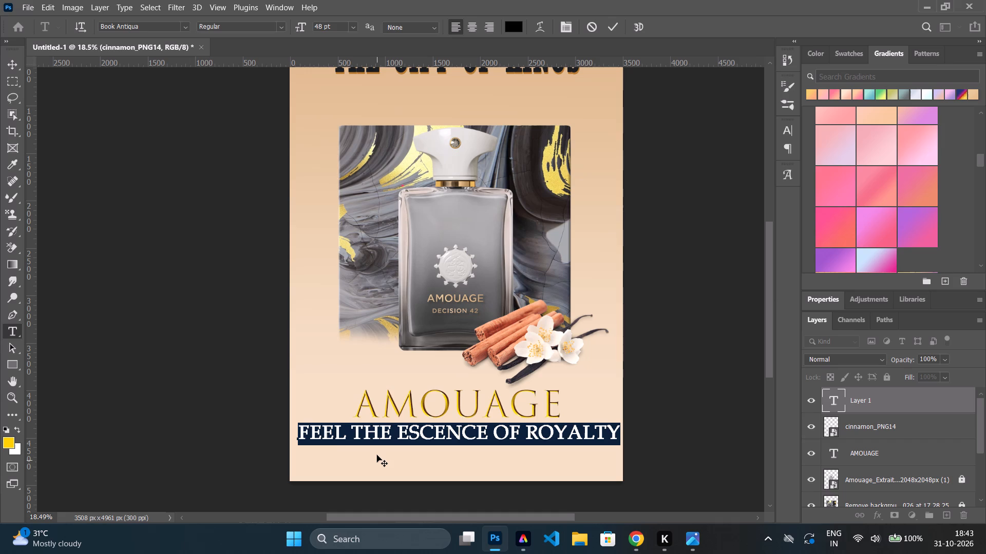
{"action": "left_click_drag", "start_coordinate": [377, 455], "coordinate": [374, 452]}
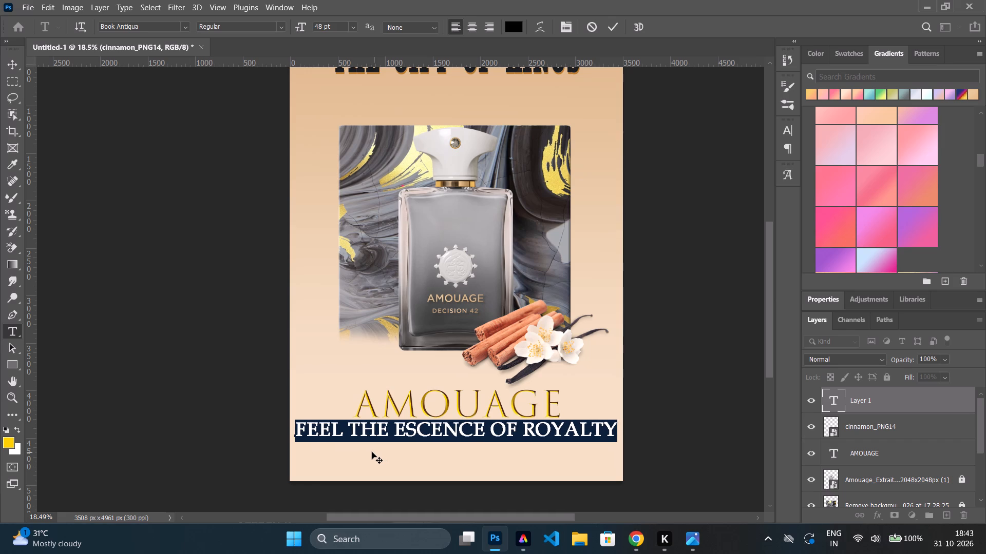
{"action": "left_click", "coordinate": [369, 452]}
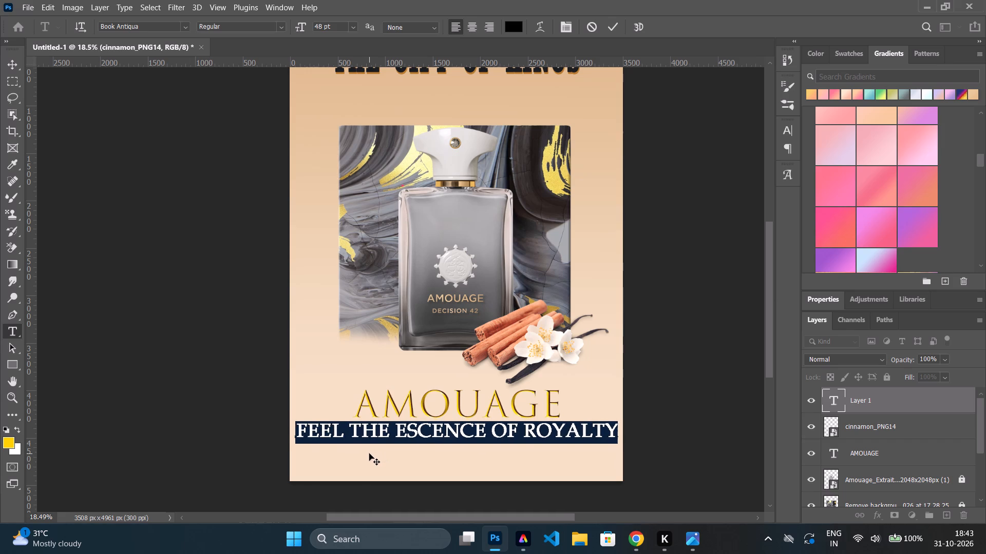
Change the whole tagline's font to Californian FB.
{"action": "left_click", "coordinate": [362, 442]}
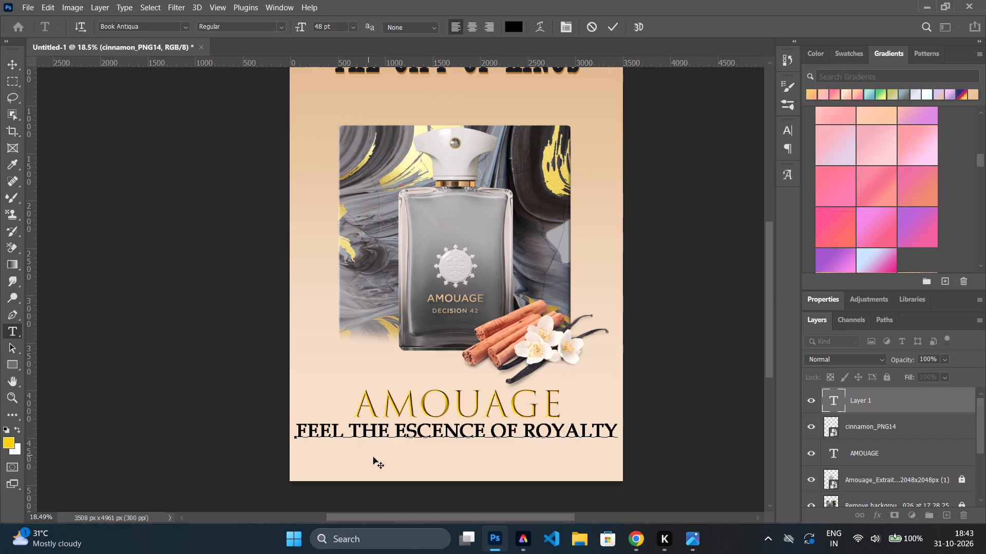
{"action": "triple_click", "coordinate": [397, 432]}
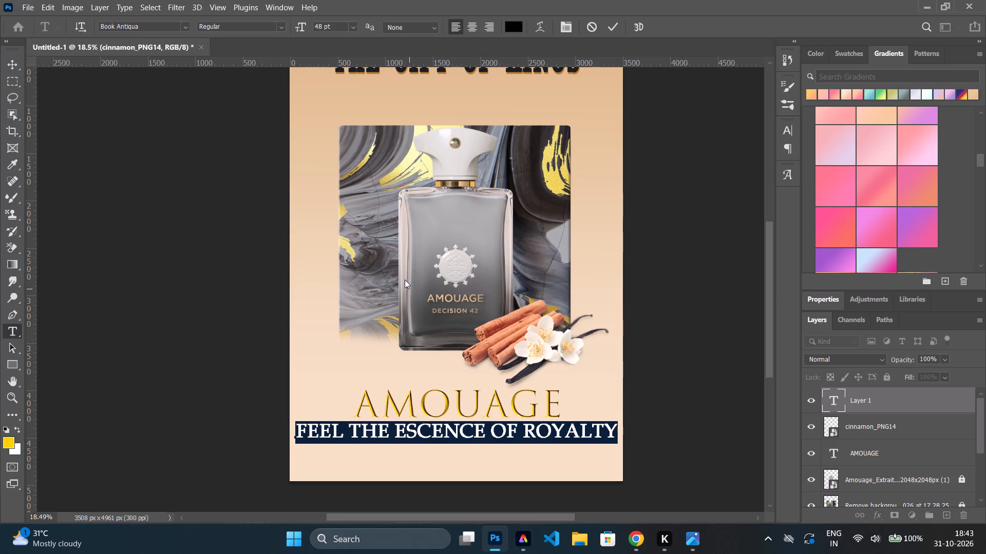
{"action": "left_click", "coordinate": [180, 25]}
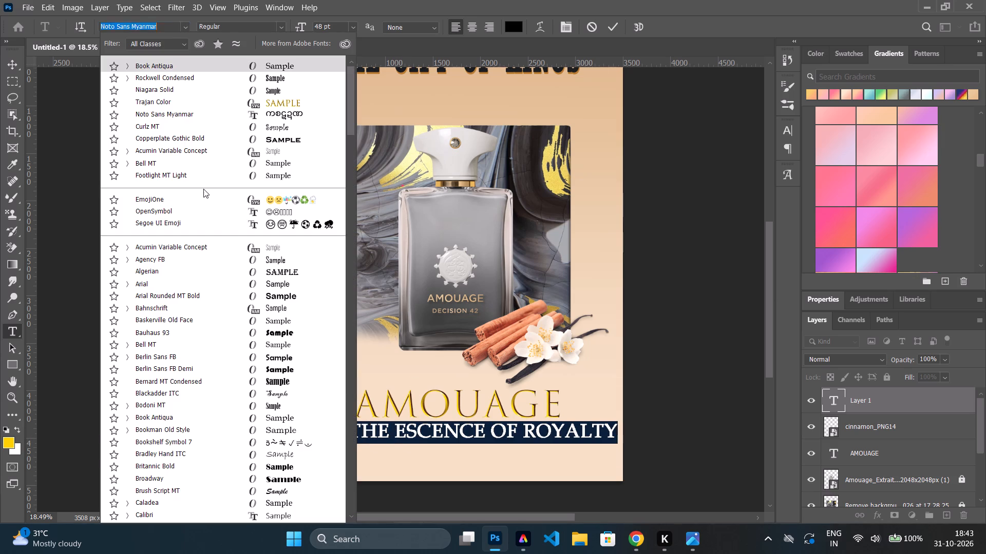
{"action": "scroll", "coordinate": [220, 452], "scroll_direction": "down", "scroll_amount": 4}
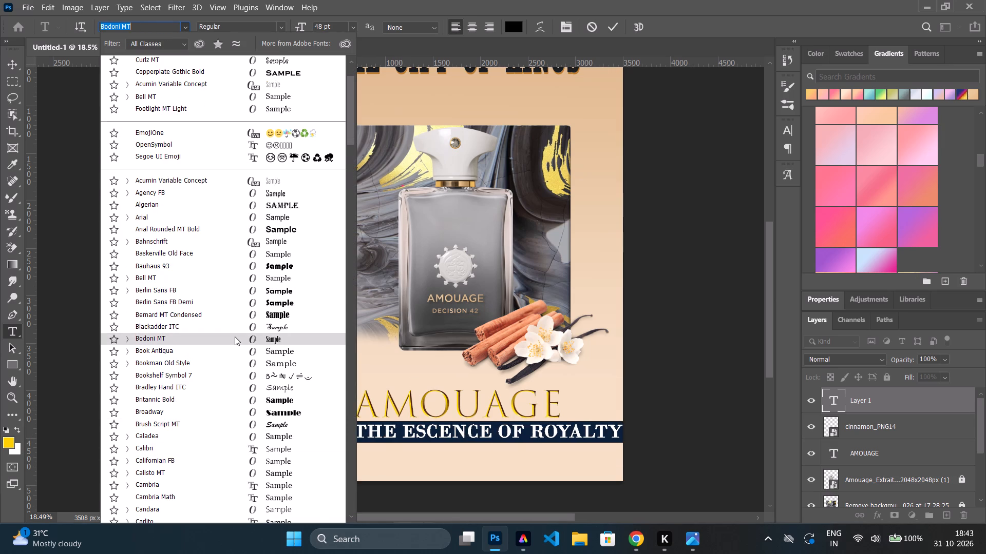
{"action": "scroll", "coordinate": [237, 341], "scroll_direction": "down", "scroll_amount": 3}
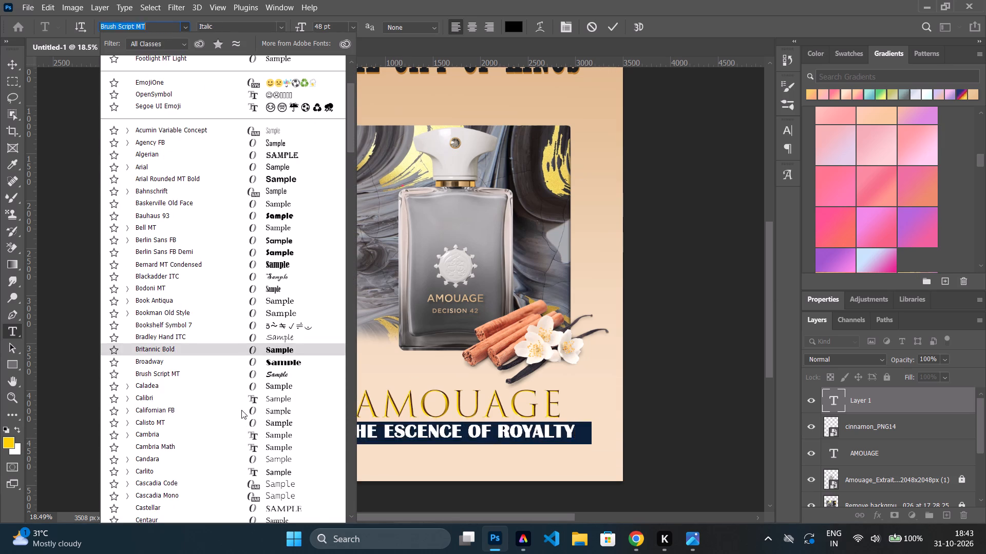
{"action": "left_click", "coordinate": [243, 413]}
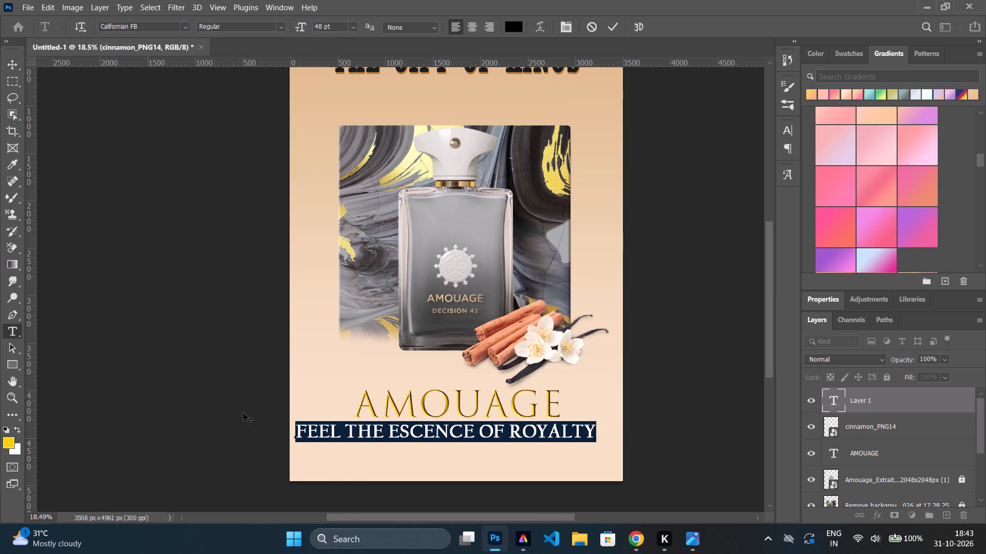
Shift the tagline slightly to the right to centre it under the AMOUAGE title.
{"action": "left_click", "coordinate": [300, 446]}
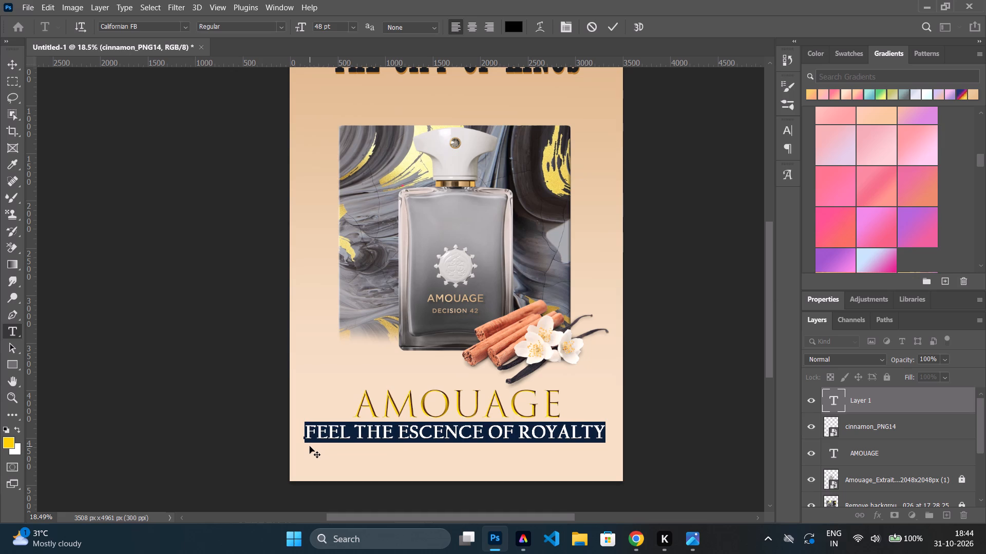
Copy the whole tagline text beneath the AMOUAGE title.
{"action": "left_click", "coordinate": [326, 446]}
{"action": "left_click", "coordinate": [327, 437]}
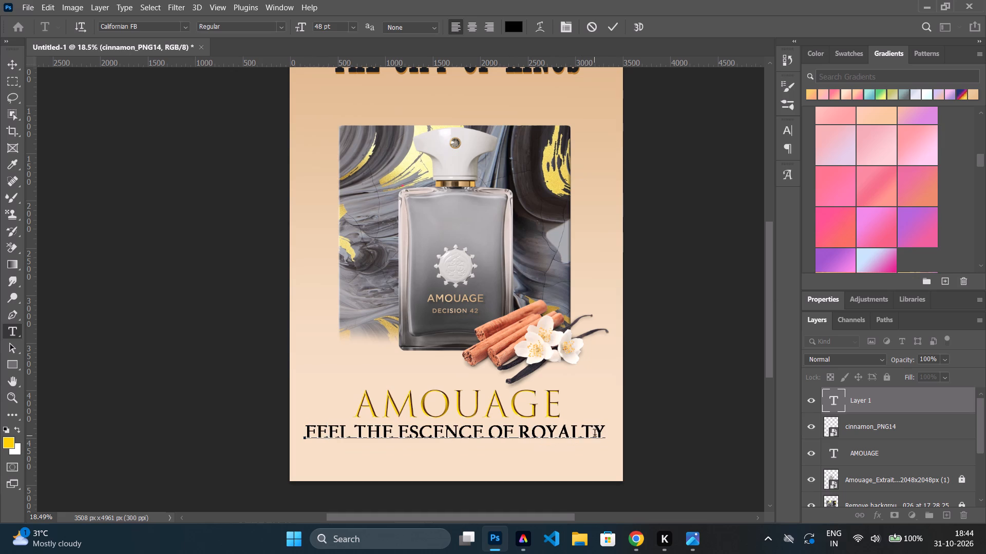
{"action": "left_click", "coordinate": [847, 456]}
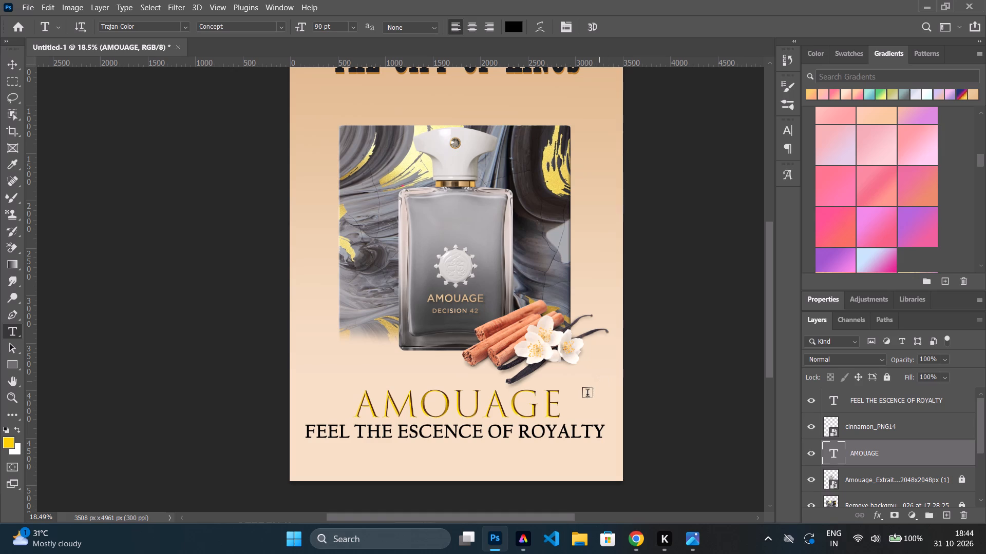
{"action": "left_click", "coordinate": [519, 438]}
{"action": "left_click", "coordinate": [525, 426]}
{"action": "double_click", "coordinate": [525, 426]}
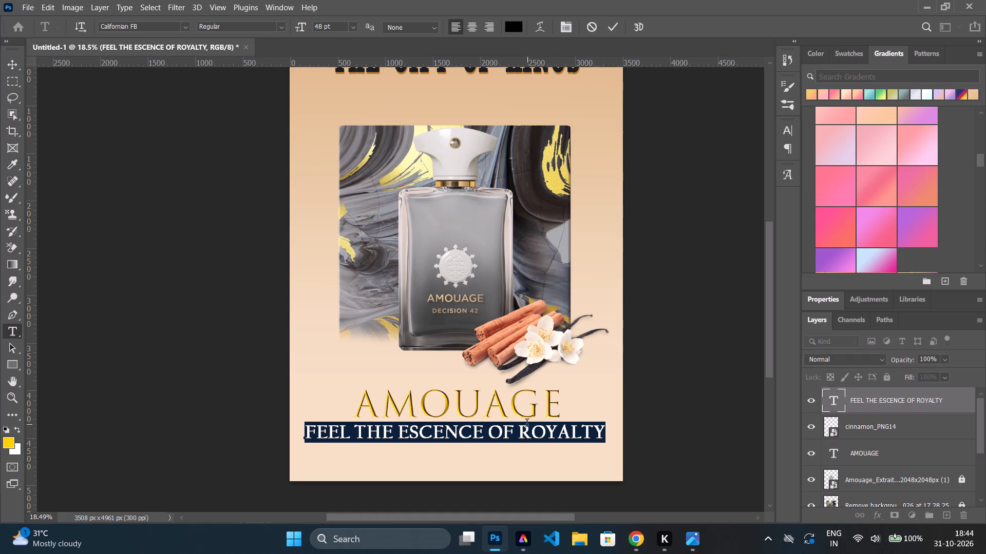
{"action": "key", "text": "ctrl+c"}
Switch to Chrome, close the limes download page, and paste the tagline into a Google AI Mode prompt with a new line below it.
{"action": "left_click", "coordinate": [641, 537]}
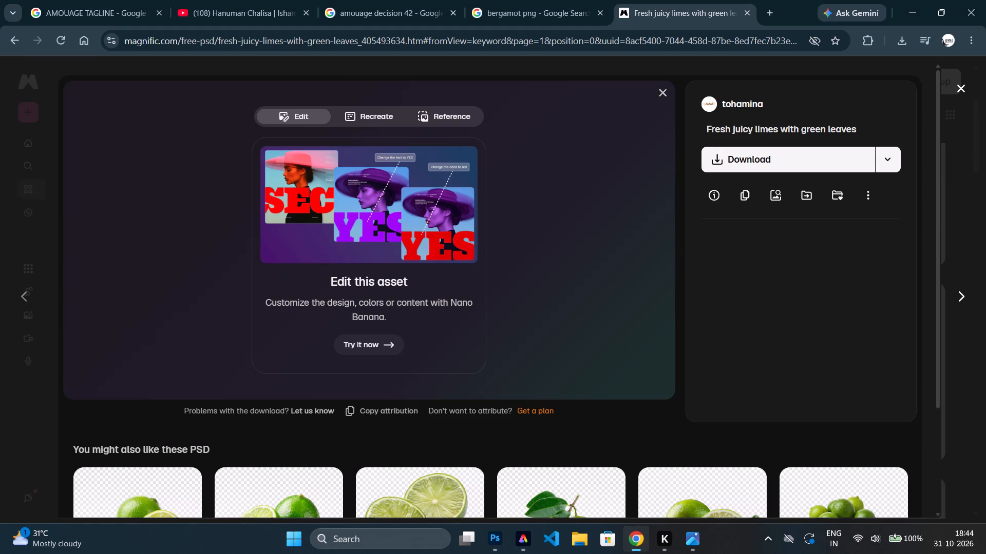
{"action": "left_click", "coordinate": [747, 13]}
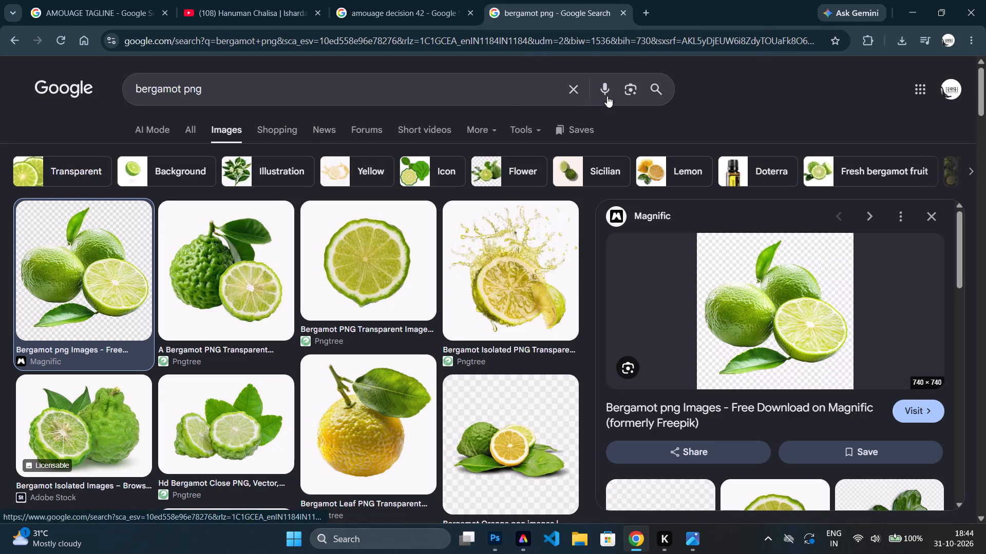
{"action": "left_click", "coordinate": [175, 134]}
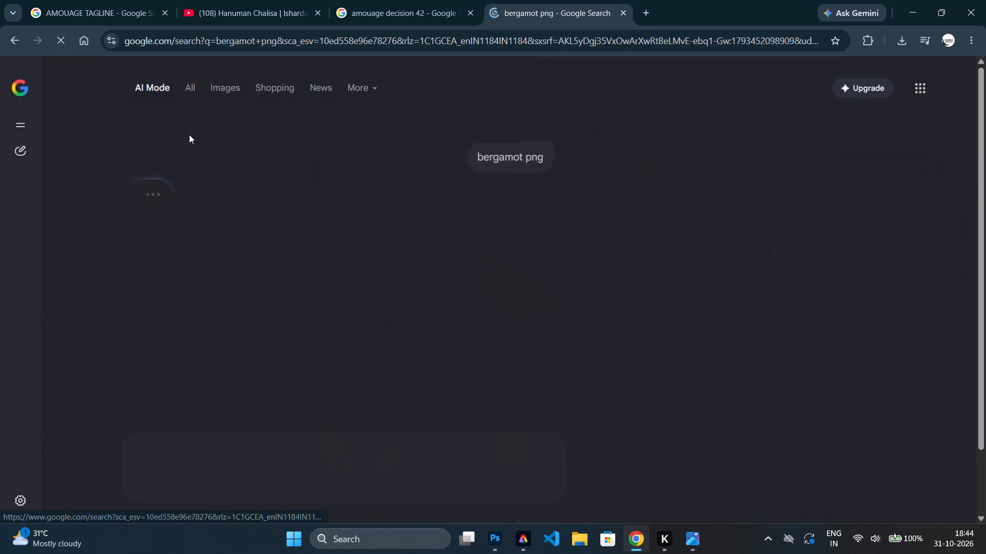
{"action": "left_click", "coordinate": [243, 445]}
{"action": "key", "text": "ctrl+v"}
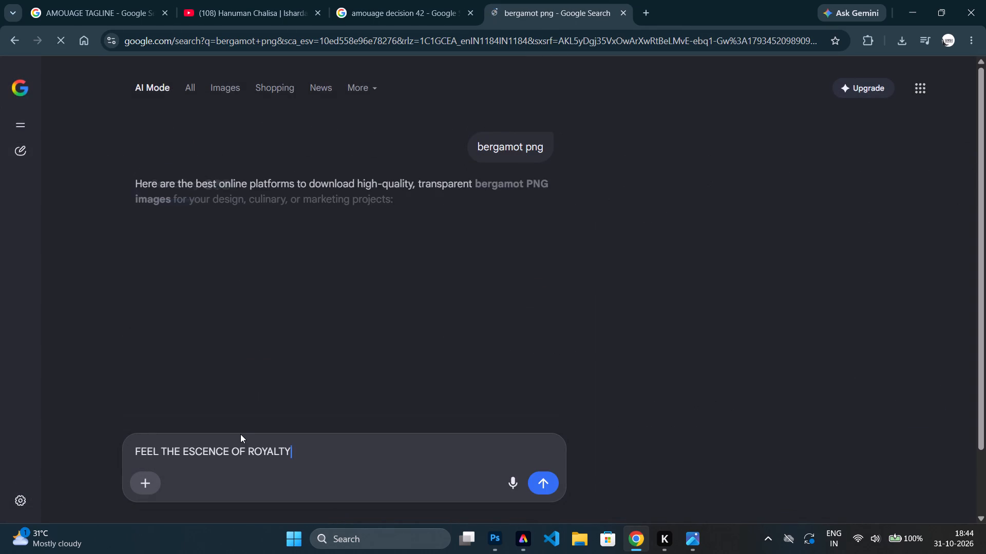
{"action": "key", "text": "shift+Return"}
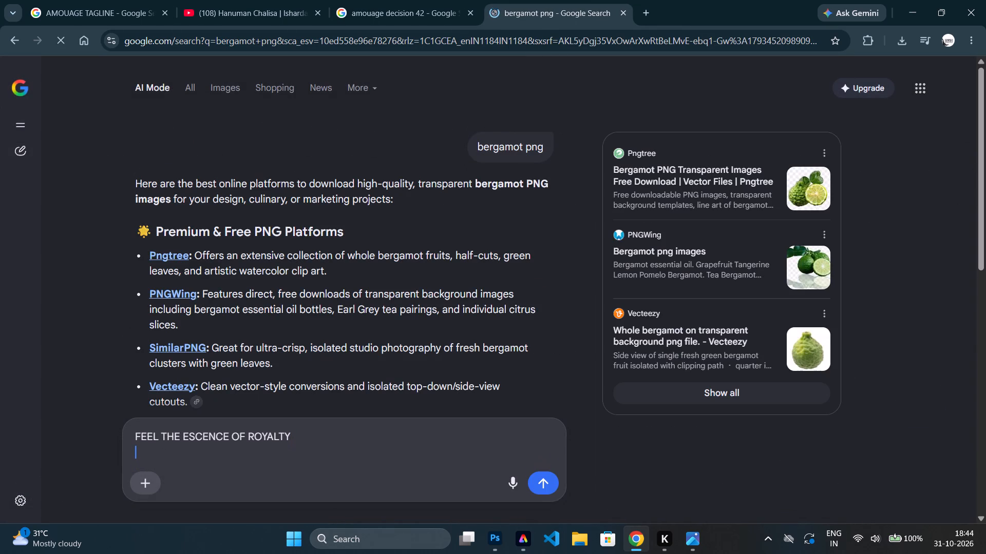
Add the question "IS THIS A GOOD TAGLINE FOR A PERFUME" under the pasted tagline and submit it.
{"action": "type", "text": "IS T"}
{"action": "type", "text": "HIS S"}
{"action": "key", "text": "BackSpace"}
{"action": "type", "text": "A"}
{"action": "key", "text": "space"}
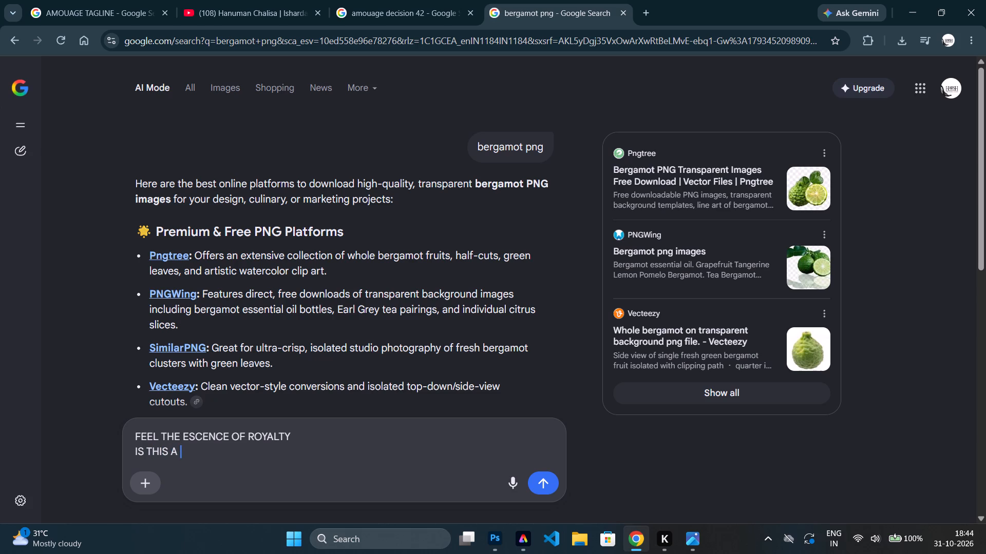
{"action": "type", "text": "GOOD A"}
{"action": "key", "text": "BackSpace"}
{"action": "type", "text": "TAGLINE FR"}
{"action": "key", "text": "space"}
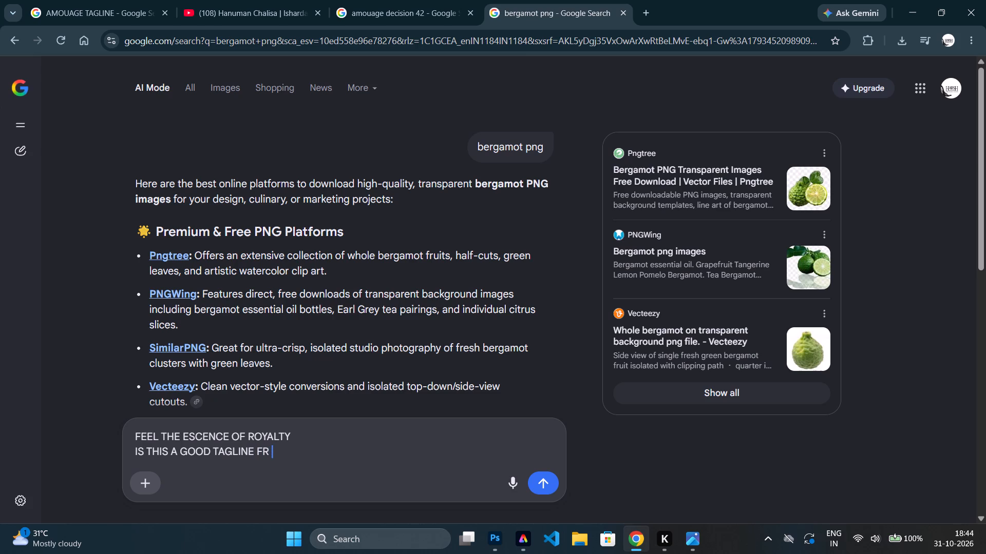
{"action": "key", "text": "BackSpace"}
{"action": "key", "text": "BackSpace"}
{"action": "type", "text": "OR A EP"}
{"action": "key", "text": "BackSpace"}
{"action": "key", "text": "BackSpace"}
{"action": "type", "text": "PERFUJE"}
{"action": "key", "text": "space"}
{"action": "key", "text": "BackSpace"}
{"action": "key", "text": "BackSpace"}
{"action": "key", "text": "BackSpace"}
{"action": "type", "text": "ME"}
{"action": "key", "text": "space"}
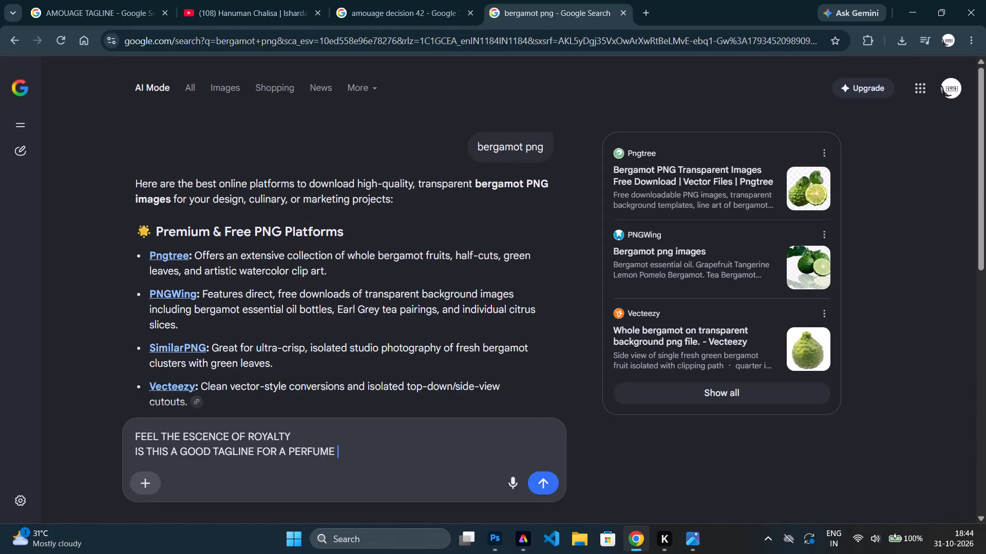
{"action": "type", "text": "FOR"}
{"action": "key", "text": "space"}
{"action": "key", "text": "BackSpace"}
{"action": "key", "text": "BackSpace"}
{"action": "key", "text": "BackSpace"}
{"action": "key", "text": "BackSpace"}
{"action": "key", "text": "Return"}
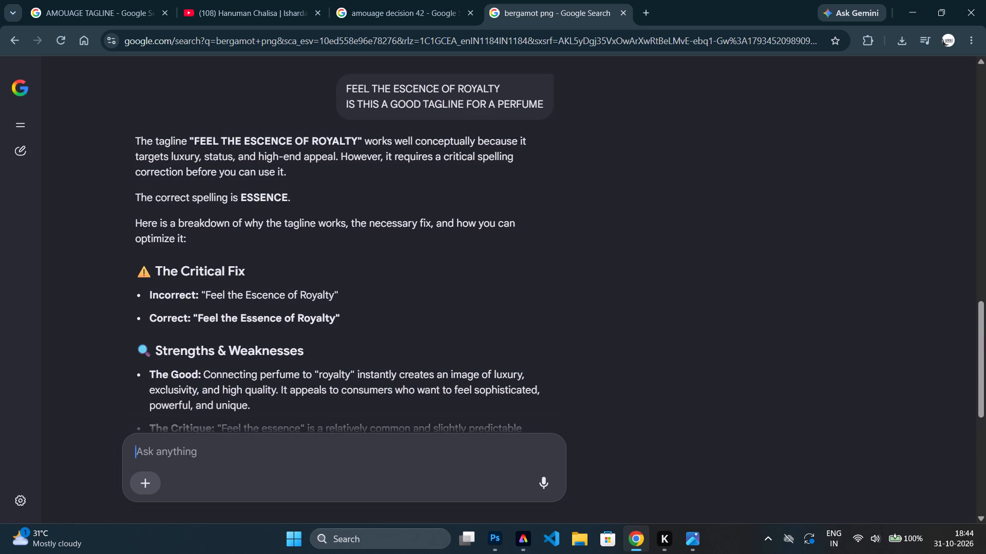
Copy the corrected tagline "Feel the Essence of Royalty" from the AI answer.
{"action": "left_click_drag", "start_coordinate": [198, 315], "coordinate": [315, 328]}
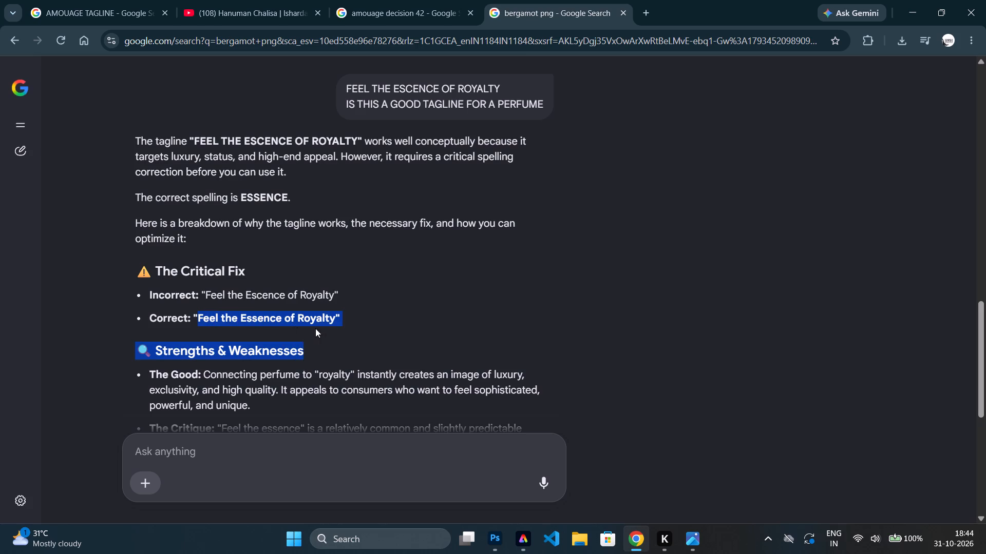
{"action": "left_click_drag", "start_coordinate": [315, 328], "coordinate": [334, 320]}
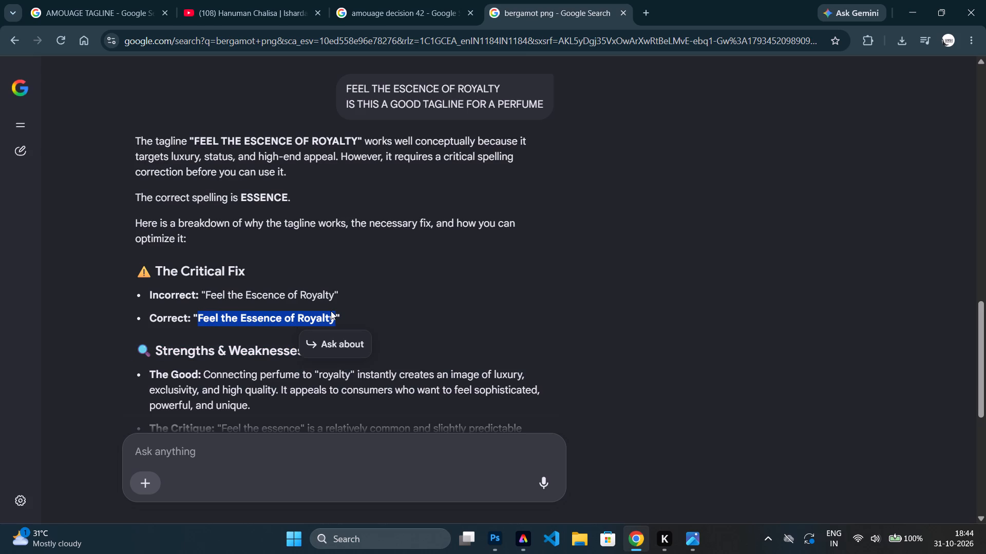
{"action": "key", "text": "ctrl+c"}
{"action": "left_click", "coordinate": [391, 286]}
Review the suggested alternative taglines and copy "Wear the Essence of Royalty".
{"action": "scroll", "coordinate": [380, 290], "scroll_direction": "down", "scroll_amount": 1}
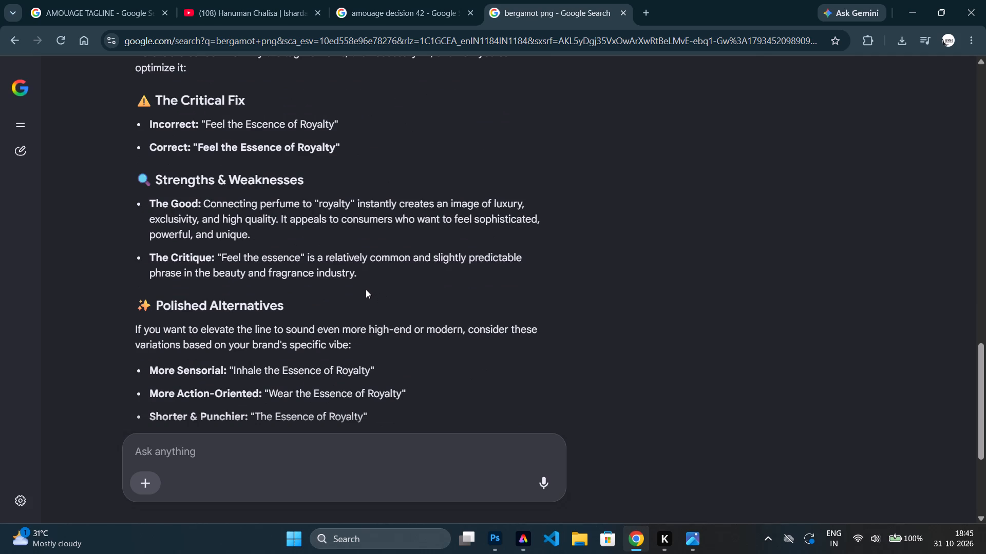
{"action": "scroll", "coordinate": [362, 280], "scroll_direction": "down", "scroll_amount": 1}
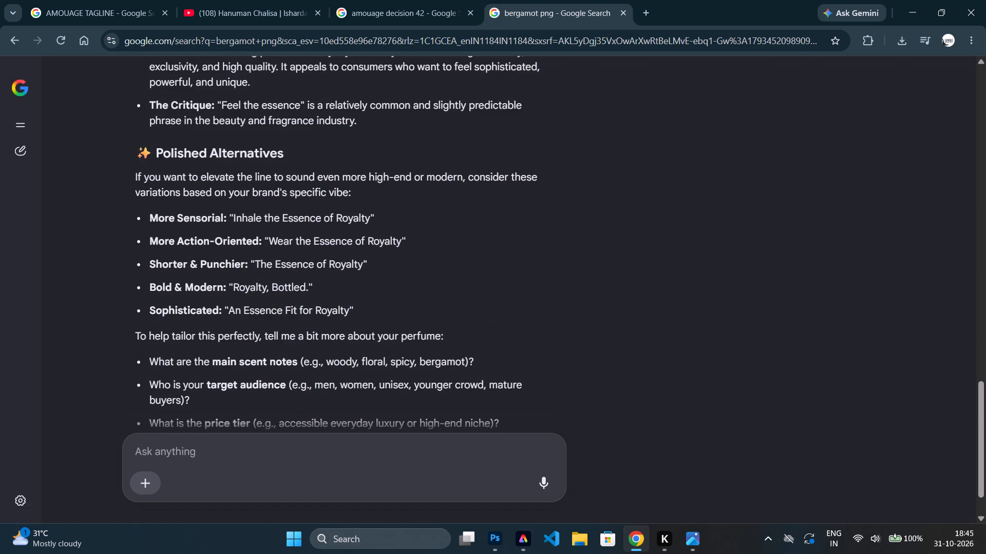
{"action": "left_click_drag", "start_coordinate": [268, 219], "coordinate": [379, 228]}
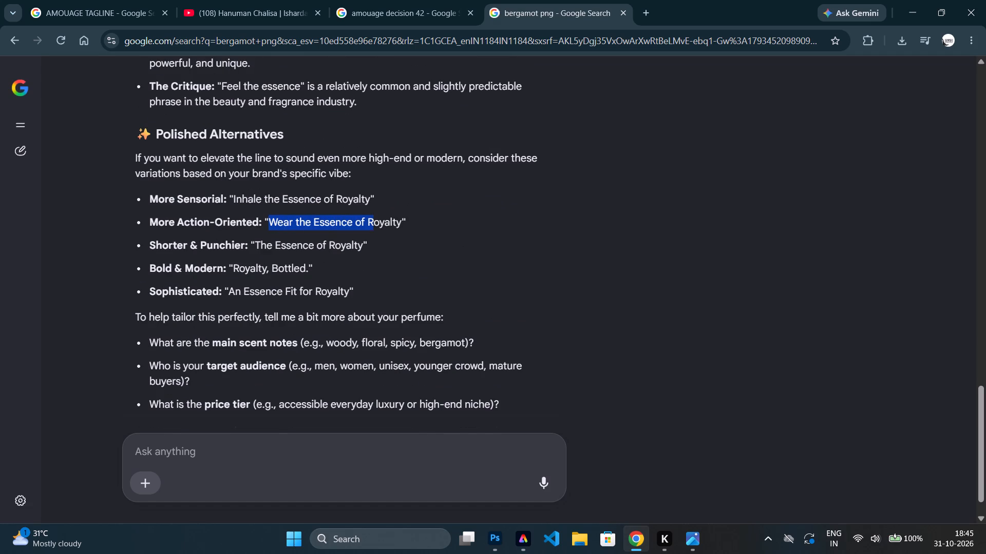
{"action": "left_click_drag", "start_coordinate": [379, 228], "coordinate": [400, 229]}
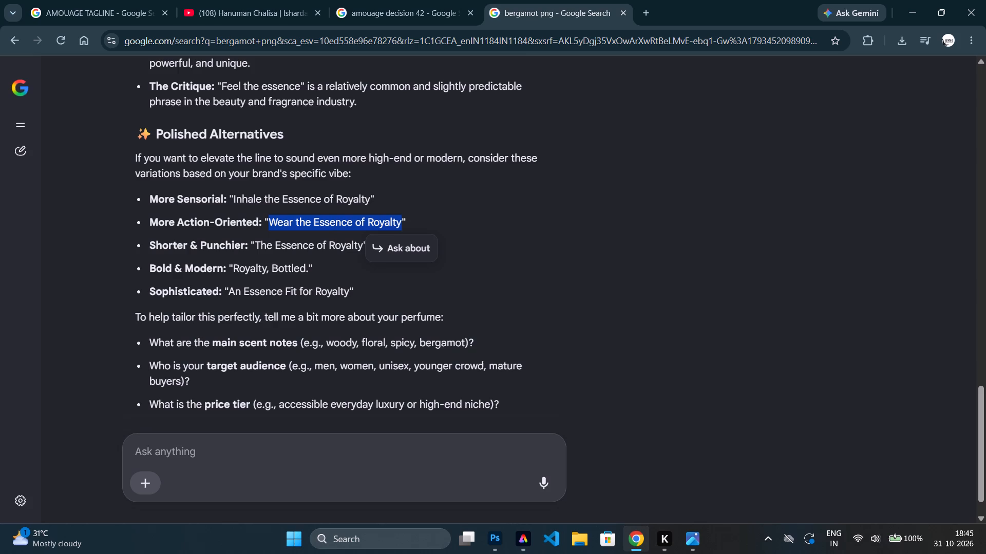
{"action": "key", "text": "ctrl+c"}
{"action": "scroll", "coordinate": [401, 231], "scroll_direction": "down", "scroll_amount": 1}
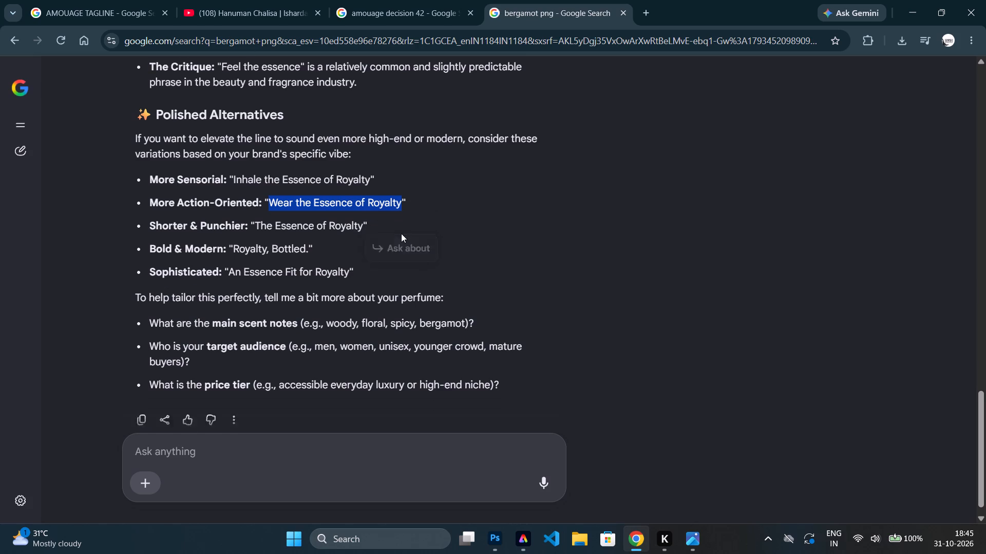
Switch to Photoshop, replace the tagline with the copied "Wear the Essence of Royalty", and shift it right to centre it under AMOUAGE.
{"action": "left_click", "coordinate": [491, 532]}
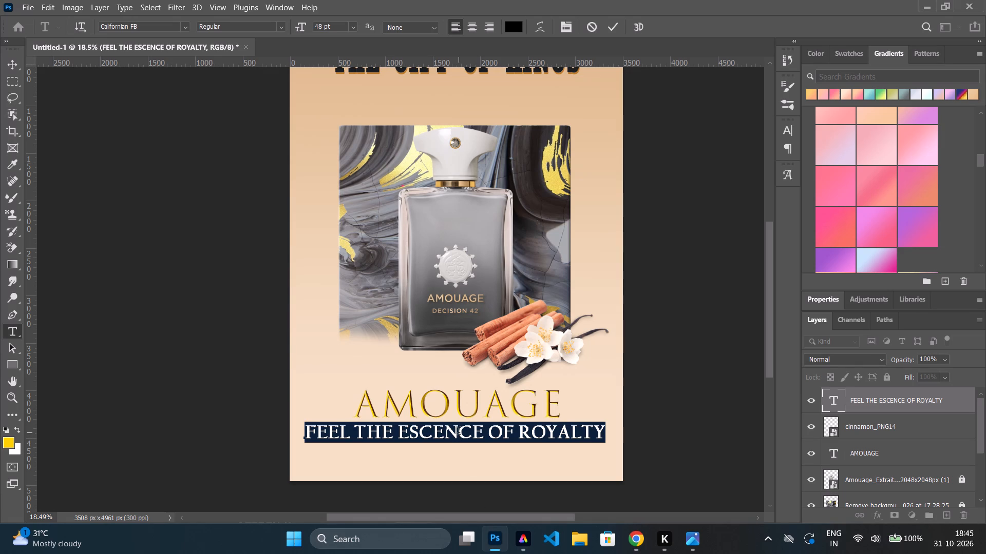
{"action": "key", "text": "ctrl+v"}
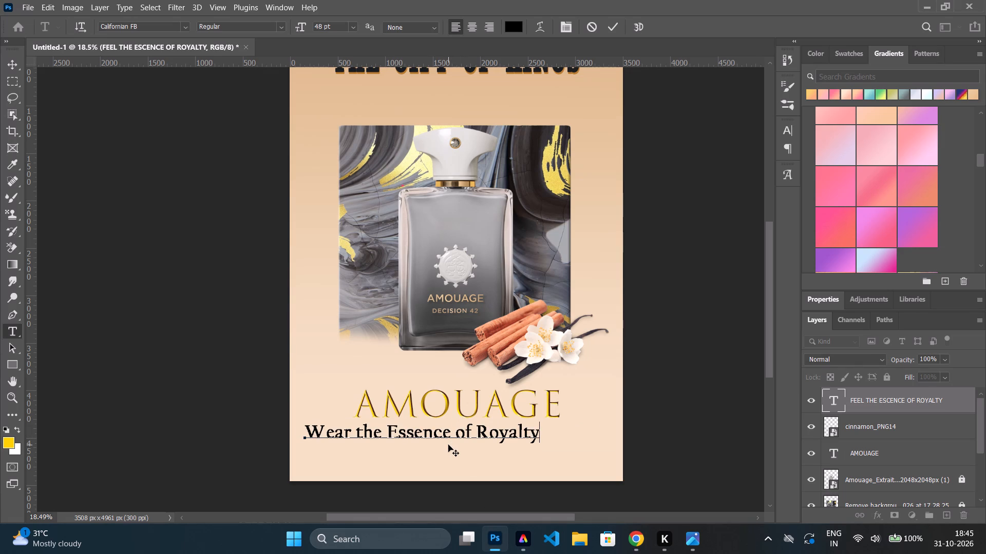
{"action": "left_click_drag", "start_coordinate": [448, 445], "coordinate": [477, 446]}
Rewrite the tagline in capitals as WEAR THE ESSENCE OF ROYALTY, rechecking the AI answer in Chrome first.
{"action": "triple_click", "coordinate": [460, 433]}
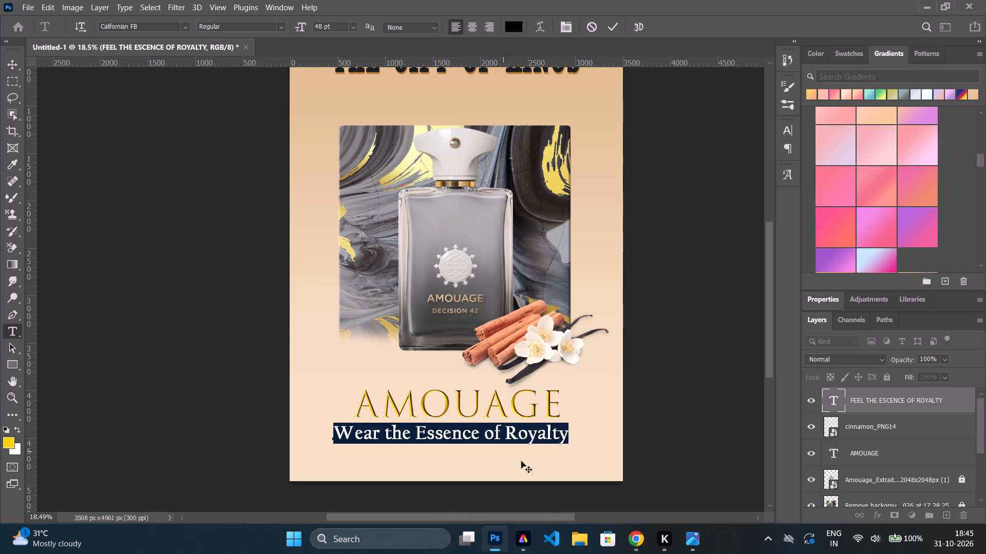
{"action": "left_click", "coordinate": [632, 553]}
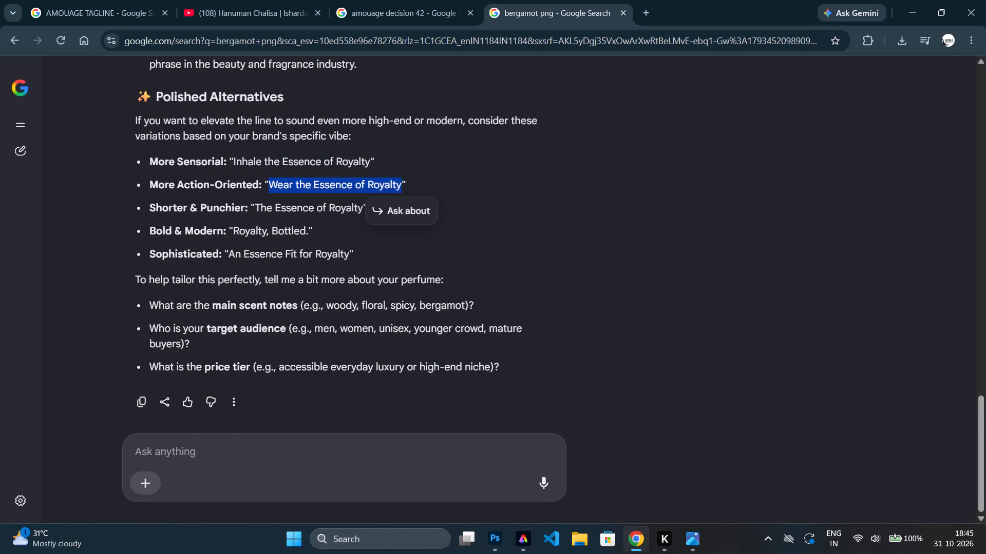
{"action": "scroll", "coordinate": [343, 332], "scroll_direction": "up", "scroll_amount": 2}
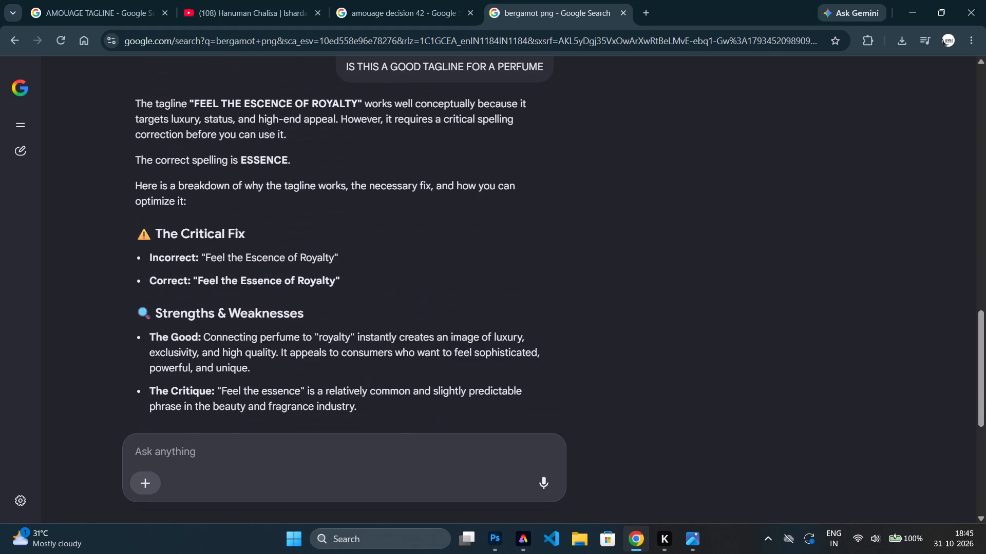
{"action": "left_click", "coordinate": [485, 539]}
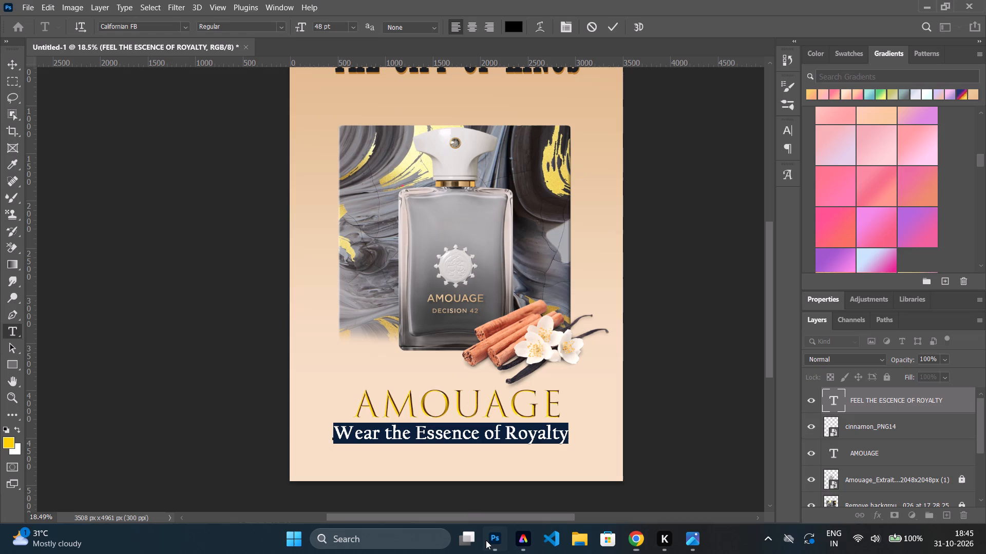
{"action": "key", "text": "BackSpace"}
{"action": "type", "text": "WEAR"}
{"action": "key", "text": "space"}
{"action": "type", "text": "TH E"}
{"action": "key", "text": "space"}
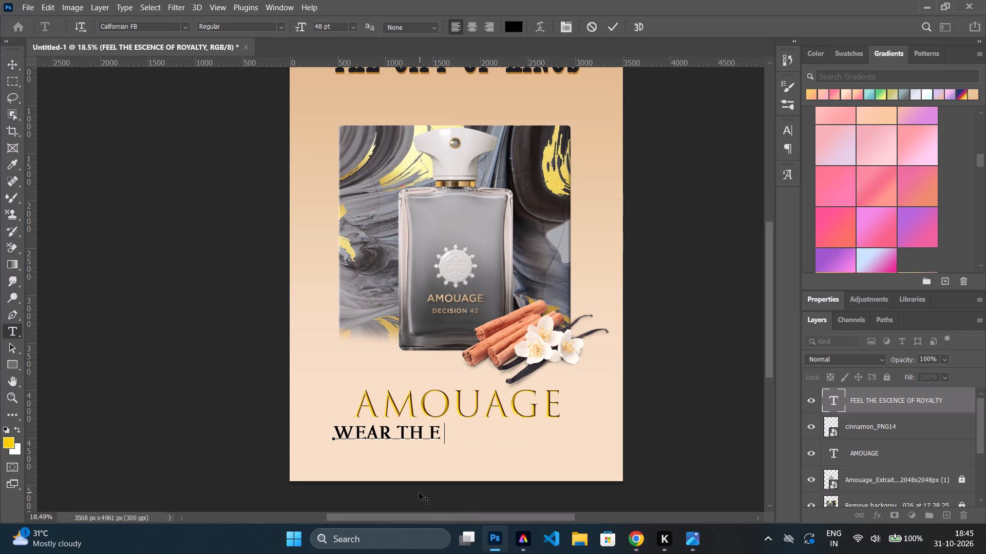
{"action": "type", "text": "ESSECN"}
{"action": "key", "text": "e"}
{"action": "key", "text": "BackSpace"}
{"action": "key", "text": "BackSpace"}
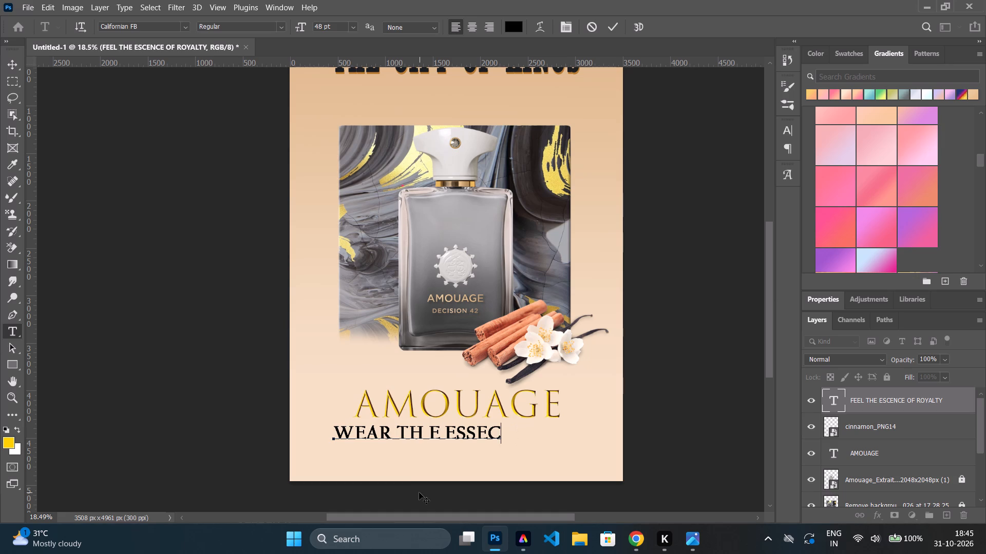
{"action": "key", "text": "BackSpace"}
{"action": "type", "text": "NCE"}
{"action": "key", "text": "space"}
{"action": "type", "text": "OF"}
{"action": "key", "text": "space"}
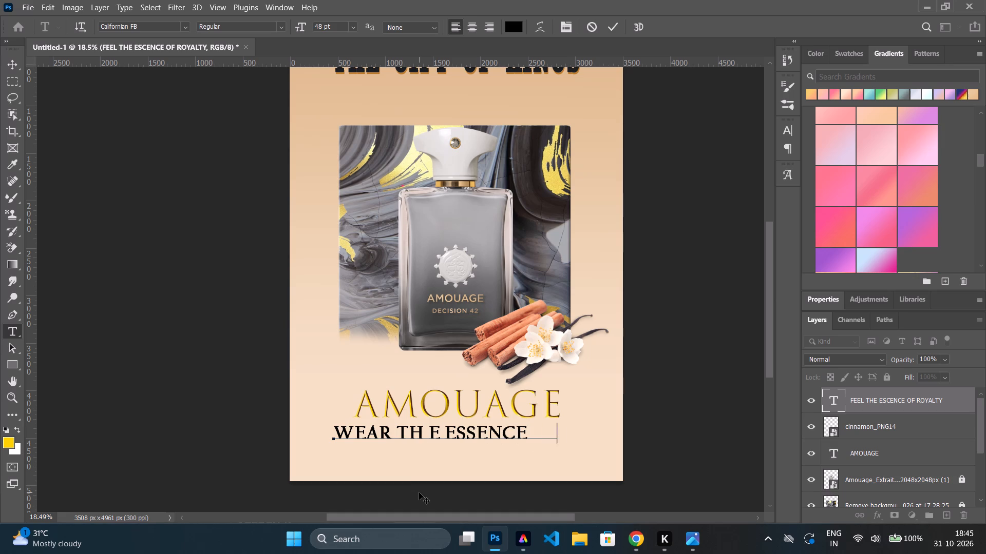
{"action": "type", "text": "ROYALTY"}
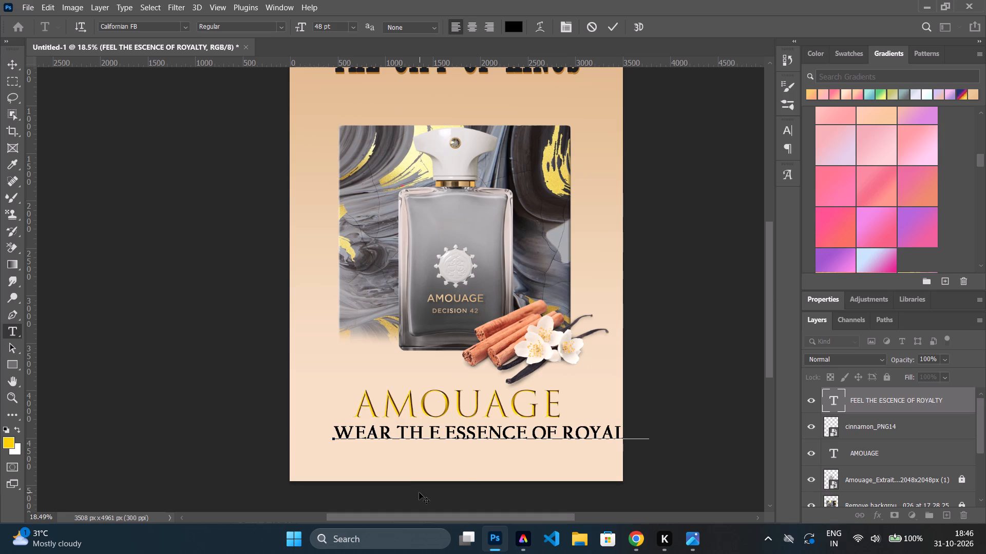
Move the tagline left, directly beneath the AMOUAGE title, so the full line fits within the poster's width.
{"action": "left_click_drag", "start_coordinate": [460, 452], "coordinate": [427, 456]}
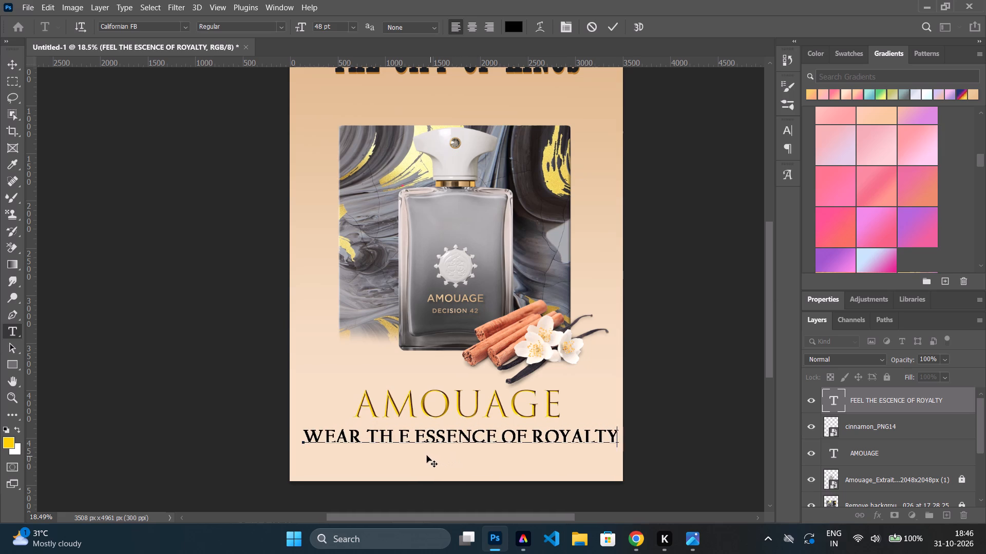
{"action": "left_click_drag", "start_coordinate": [427, 456], "coordinate": [428, 452]}
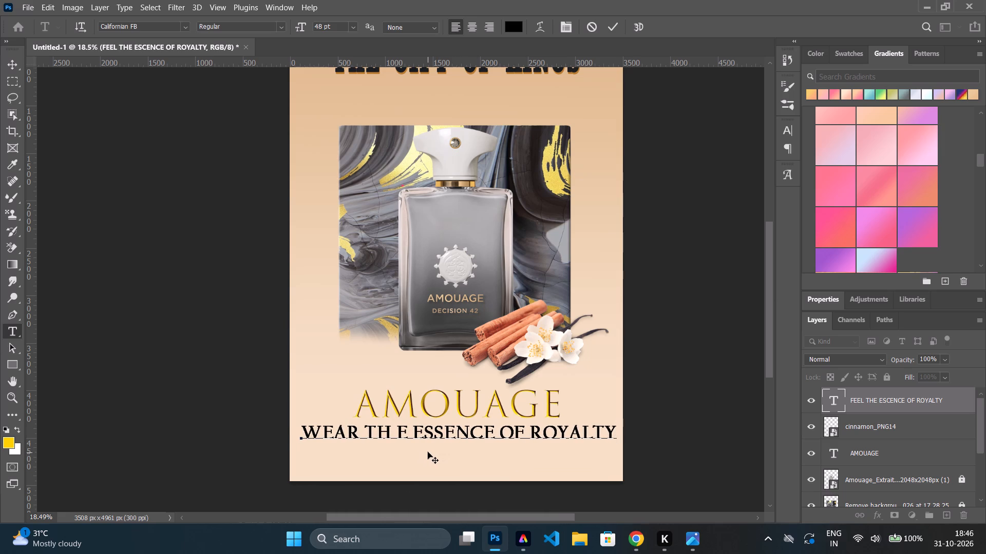
Delete the stray space inside the word THE in the tagline.
{"action": "left_click", "coordinate": [432, 434]}
{"action": "left_click", "coordinate": [402, 436]}
{"action": "key", "text": "BackSpace"}
{"action": "left_click", "coordinate": [413, 446]}
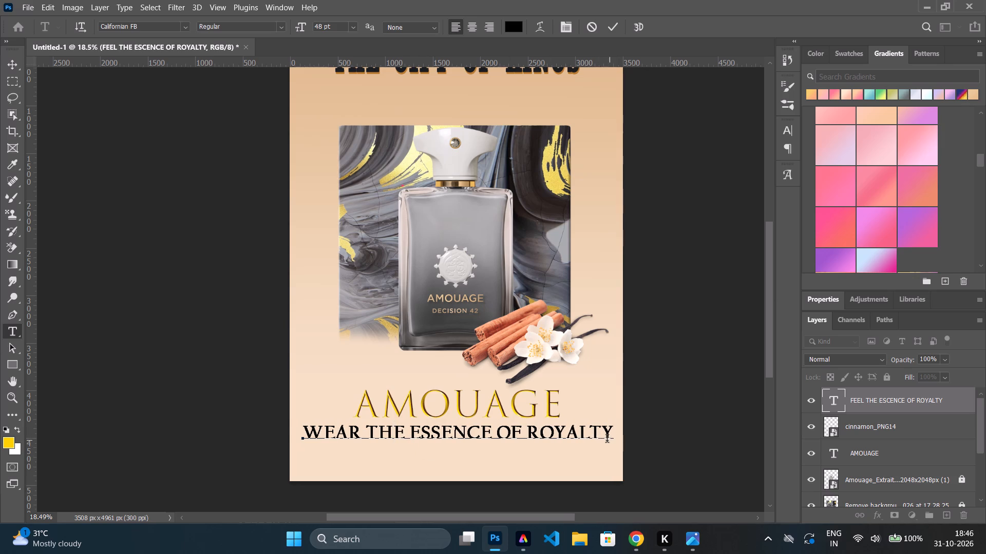
Nudge the tagline slightly left beneath AMOUAGE and commit the text edit.
{"action": "left_click", "coordinate": [591, 446]}
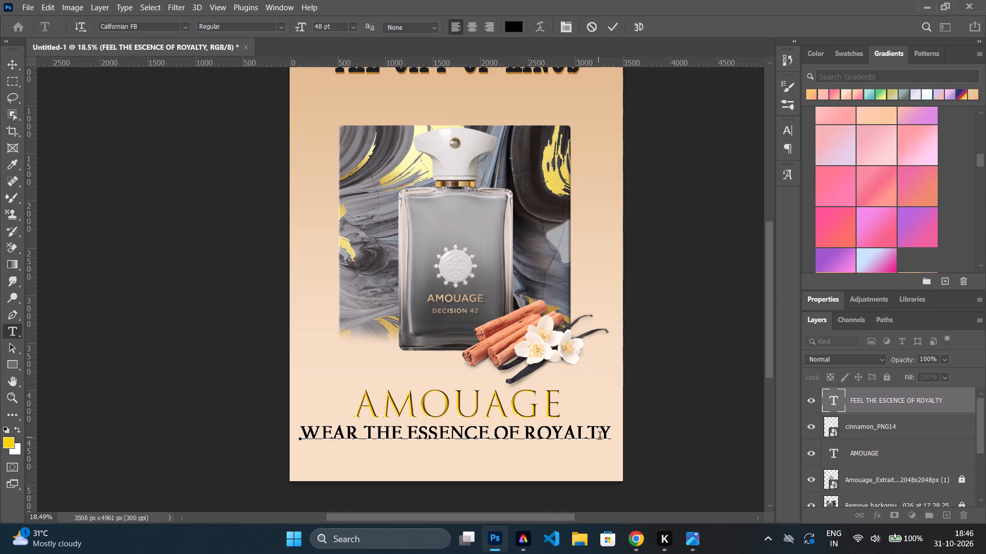
{"action": "left_click", "coordinate": [607, 437]}
{"action": "left_click", "coordinate": [853, 450]}
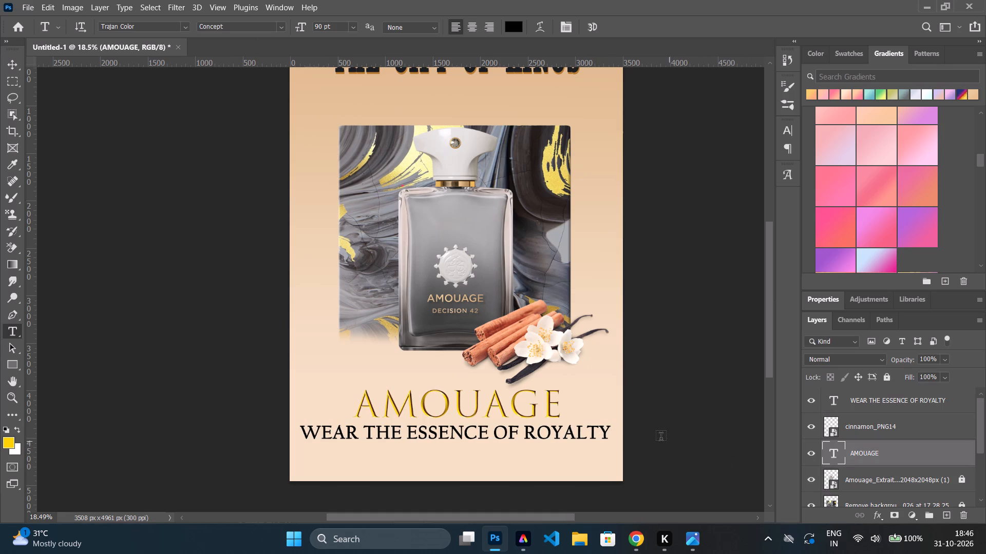
{"action": "scroll", "coordinate": [661, 438], "scroll_direction": "up", "scroll_amount": 6}
{"action": "scroll", "coordinate": [659, 430], "scroll_direction": "down", "scroll_amount": 11}
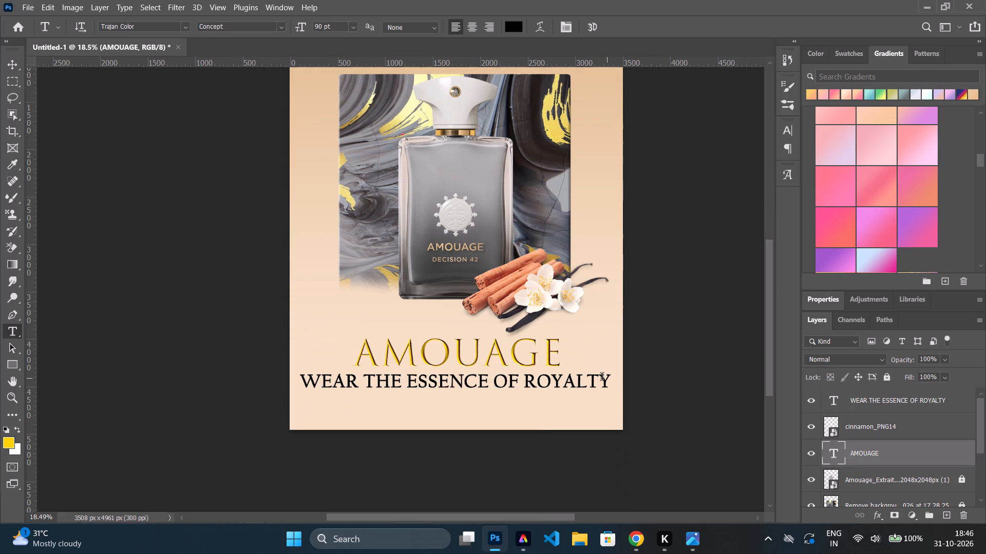
Move the WEAR THE ESSENCE OF ROYALTY tagline down to leave a wider gap beneath the AMOUAGE title.
{"action": "left_click", "coordinate": [900, 482]}
{"action": "left_click", "coordinate": [884, 399]}
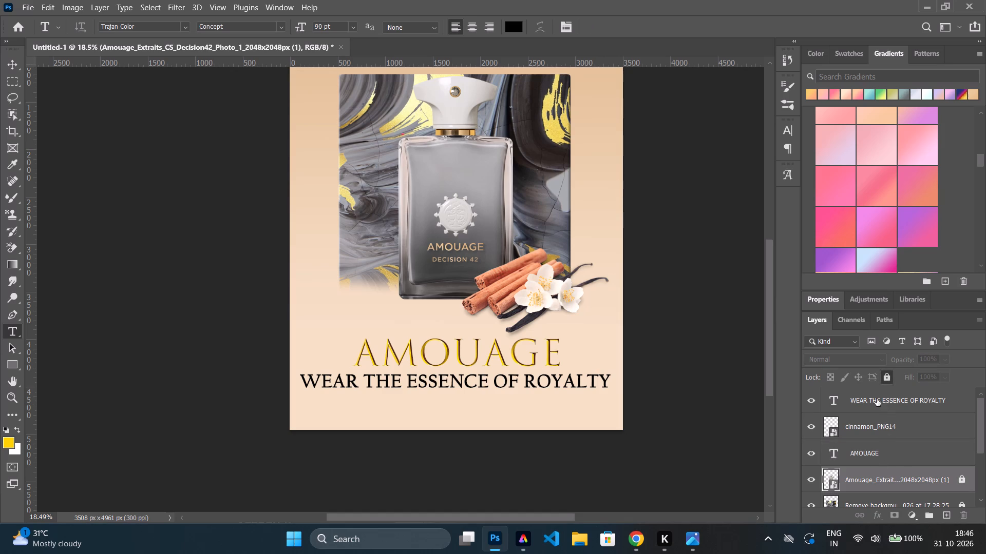
{"action": "left_click", "coordinate": [603, 386]}
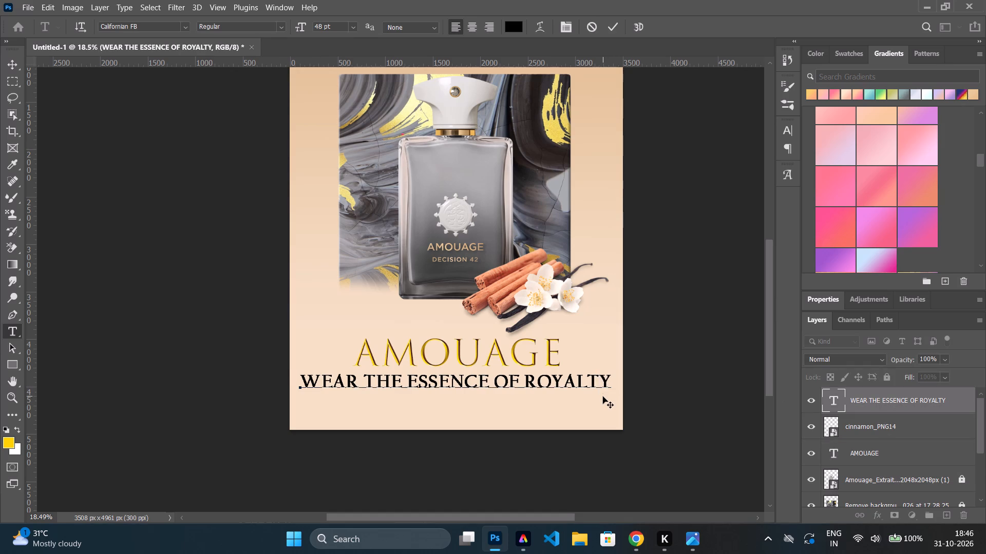
{"action": "left_click_drag", "start_coordinate": [603, 397], "coordinate": [603, 406]}
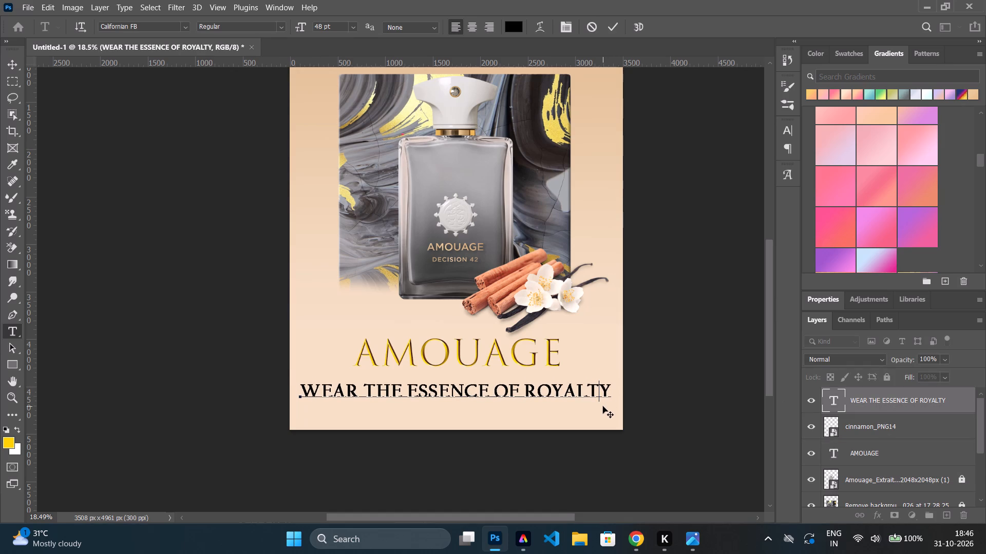
{"action": "left_click_drag", "start_coordinate": [603, 406], "coordinate": [604, 408]}
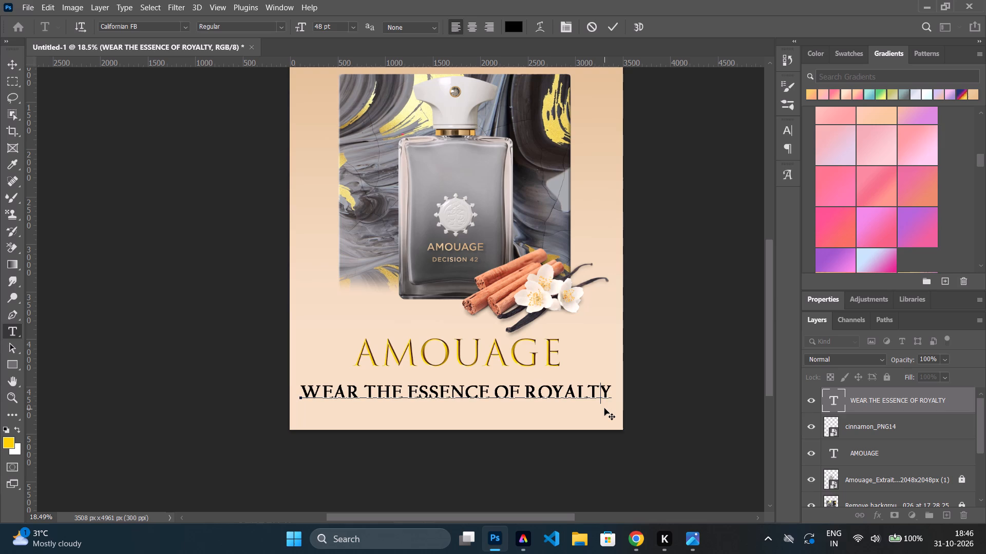
{"action": "left_click_drag", "start_coordinate": [604, 408], "coordinate": [602, 409]}
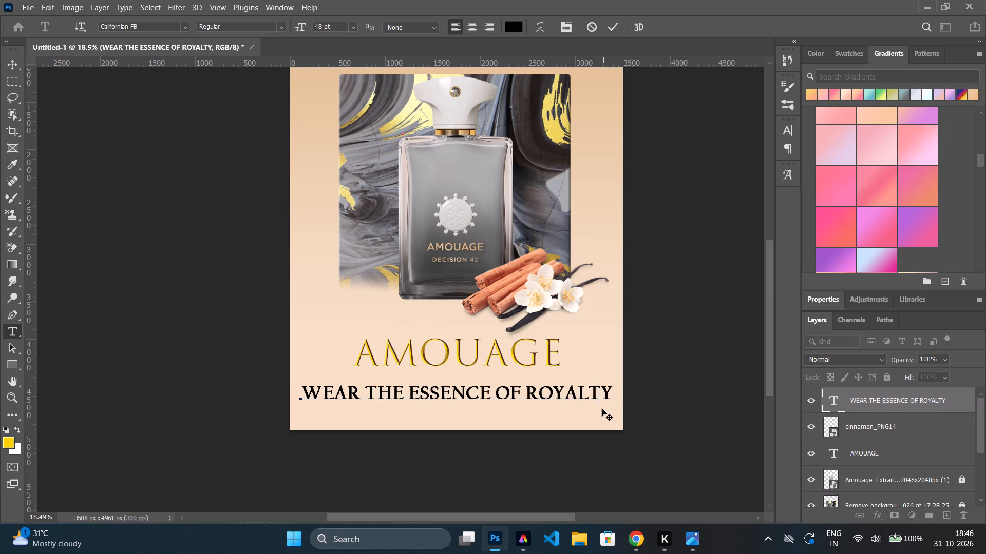
{"action": "left_click_drag", "start_coordinate": [602, 409], "coordinate": [603, 412]}
{"action": "left_click", "coordinate": [860, 456]}
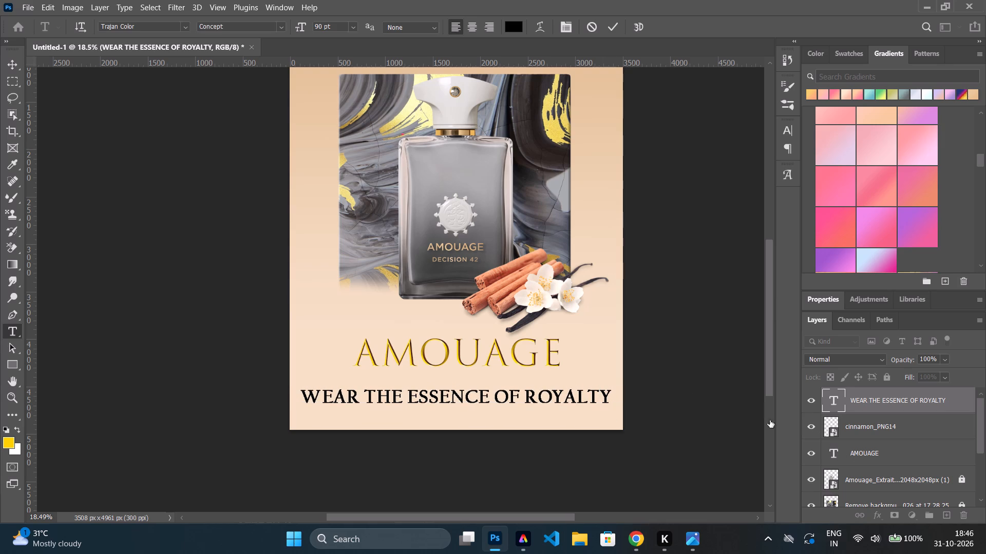
Move the tagline back up a little to tighten the gap beneath the AMOUAGE title.
{"action": "scroll", "coordinate": [494, 376], "scroll_direction": "up", "scroll_amount": 5}
{"action": "scroll", "coordinate": [494, 376], "scroll_direction": "down", "scroll_amount": 4}
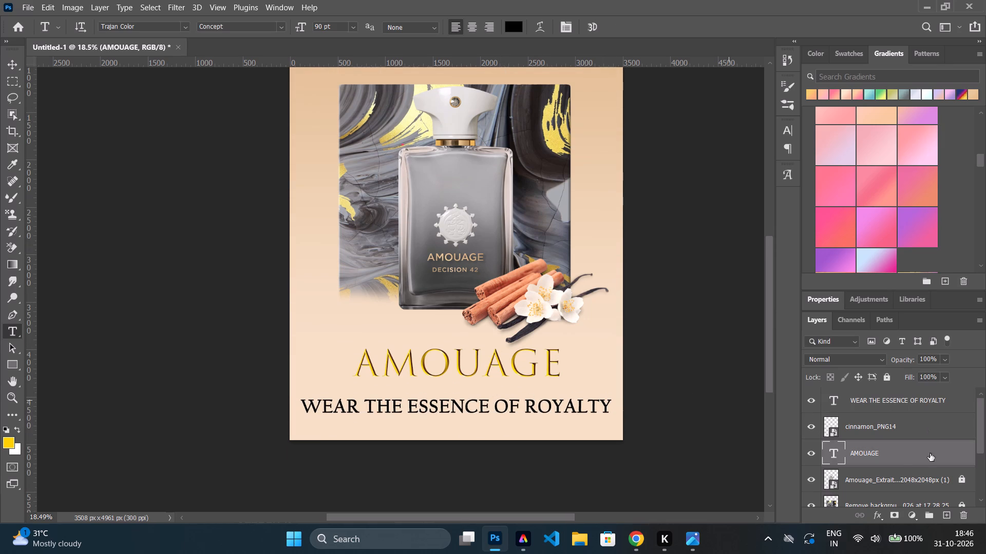
{"action": "left_click", "coordinate": [887, 402]}
{"action": "left_click", "coordinate": [600, 413]}
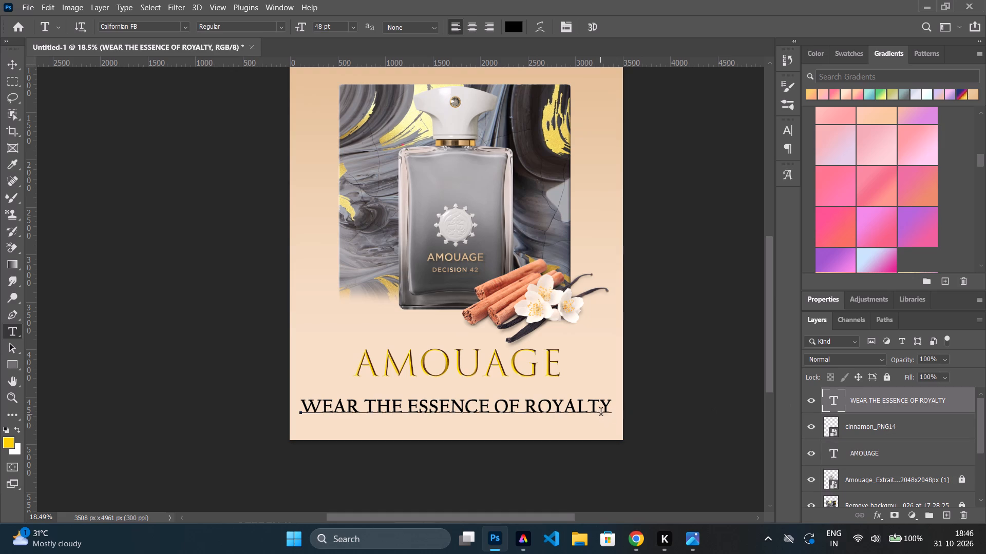
{"action": "left_click_drag", "start_coordinate": [603, 420], "coordinate": [603, 418]}
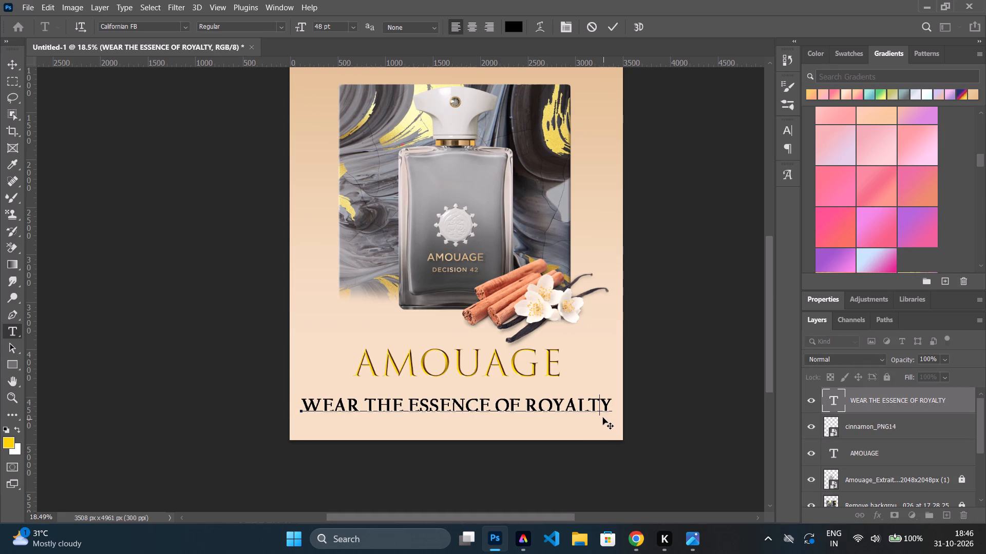
{"action": "left_click_drag", "start_coordinate": [603, 418], "coordinate": [603, 411]}
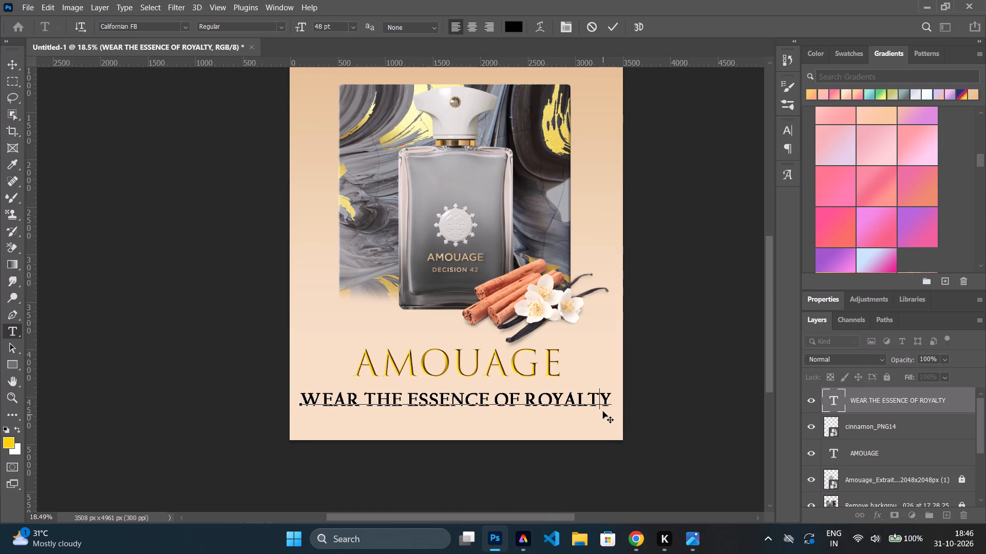
{"action": "left_click_drag", "start_coordinate": [603, 411], "coordinate": [604, 411]}
{"action": "left_click", "coordinate": [864, 456]}
Review the whole poster layout from THE GIFT OF KINGS headline down to the tagline.
{"action": "scroll", "coordinate": [857, 452], "scroll_direction": "up", "scroll_amount": 4}
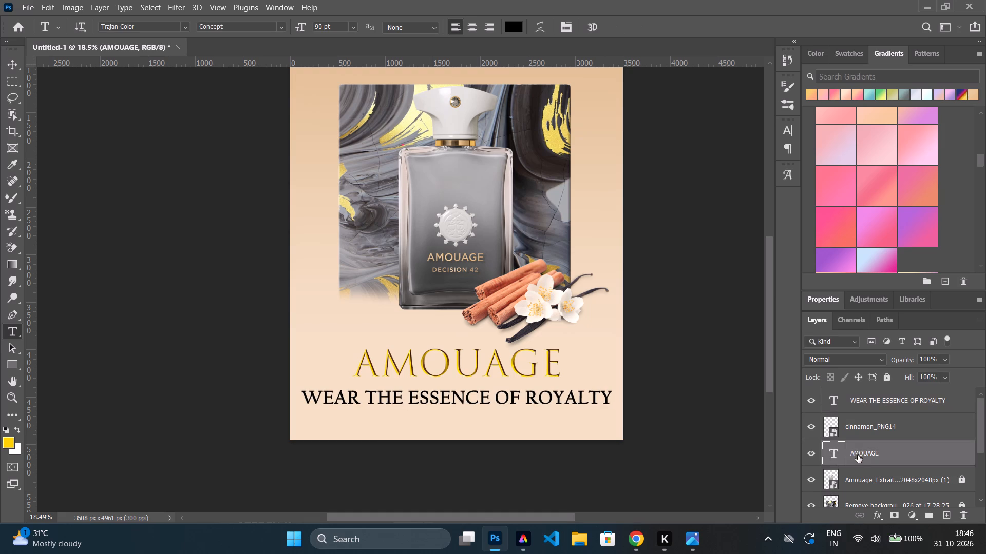
{"action": "scroll", "coordinate": [858, 455], "scroll_direction": "up", "scroll_amount": 2}
{"action": "scroll", "coordinate": [615, 325], "scroll_direction": "up", "scroll_amount": 14}
{"action": "scroll", "coordinate": [625, 321], "scroll_direction": "down", "scroll_amount": 4}
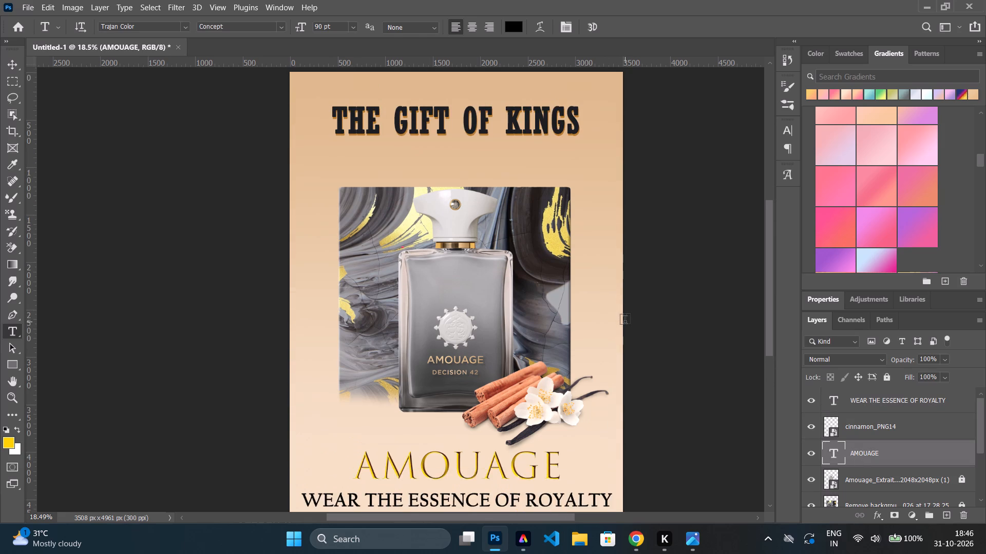
{"action": "scroll", "coordinate": [625, 321], "scroll_direction": "down", "scroll_amount": 4}
{"action": "scroll", "coordinate": [629, 321], "scroll_direction": "up", "scroll_amount": 11}
{"action": "scroll", "coordinate": [635, 317], "scroll_direction": "down", "scroll_amount": 7}
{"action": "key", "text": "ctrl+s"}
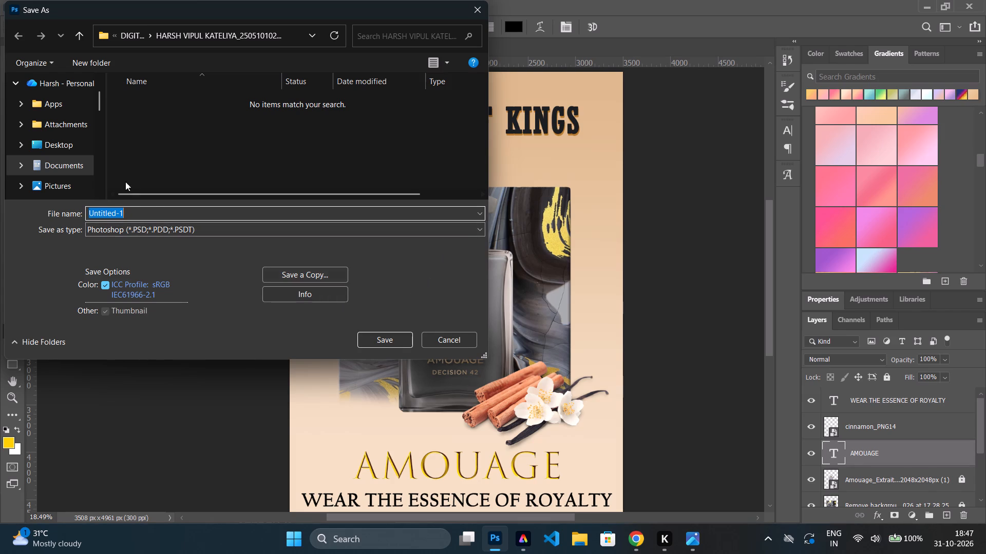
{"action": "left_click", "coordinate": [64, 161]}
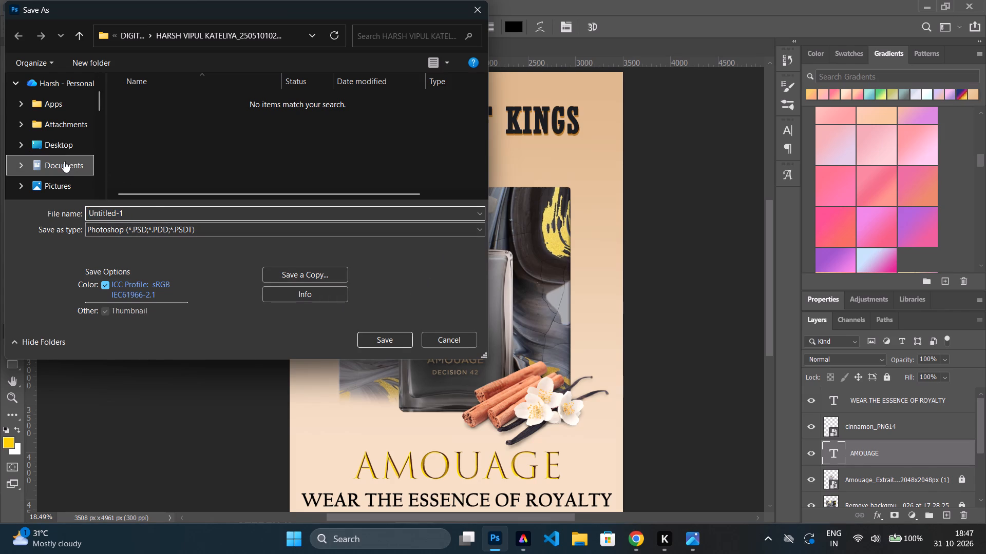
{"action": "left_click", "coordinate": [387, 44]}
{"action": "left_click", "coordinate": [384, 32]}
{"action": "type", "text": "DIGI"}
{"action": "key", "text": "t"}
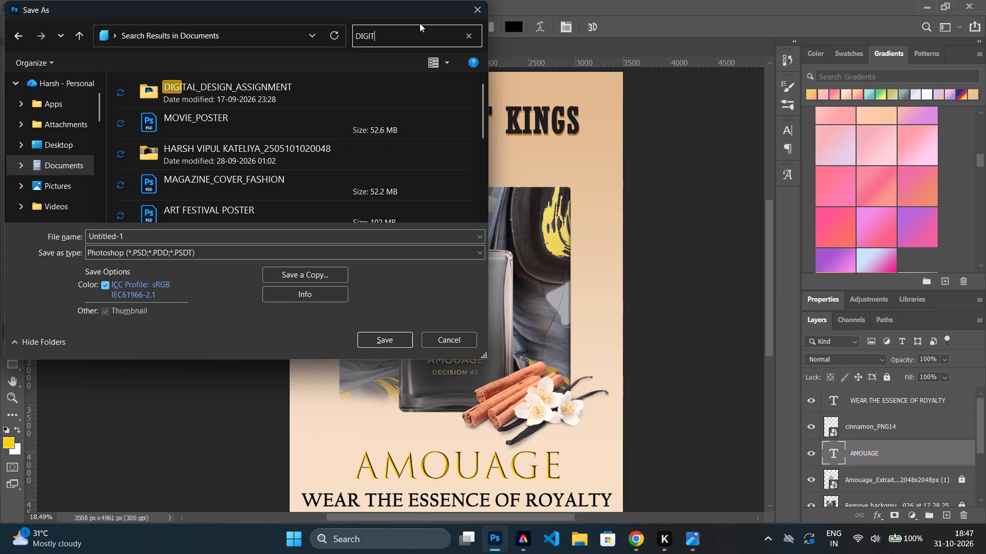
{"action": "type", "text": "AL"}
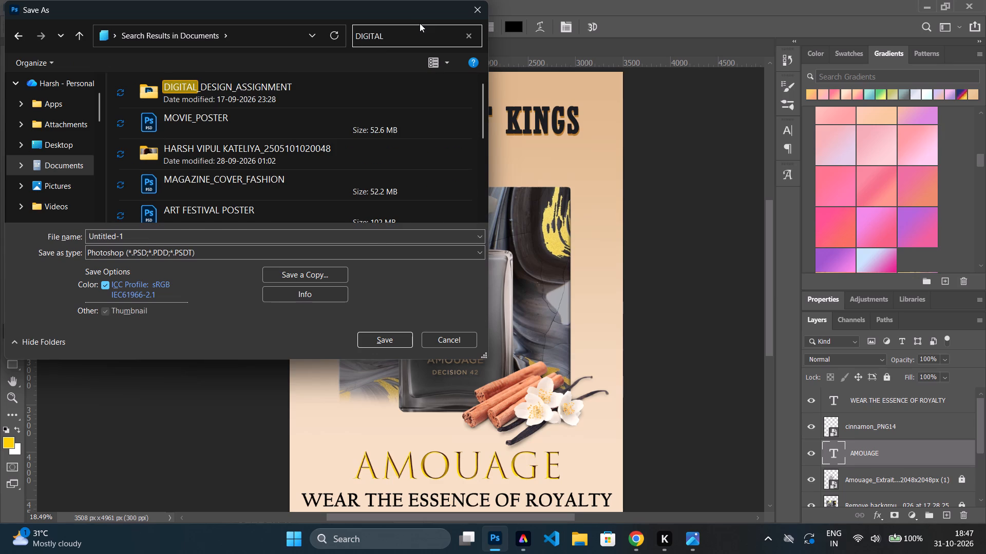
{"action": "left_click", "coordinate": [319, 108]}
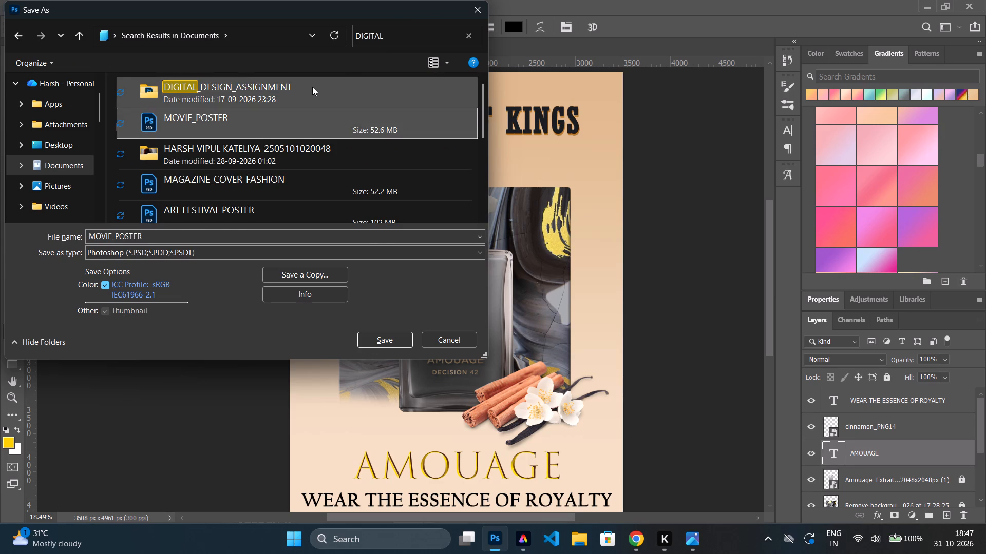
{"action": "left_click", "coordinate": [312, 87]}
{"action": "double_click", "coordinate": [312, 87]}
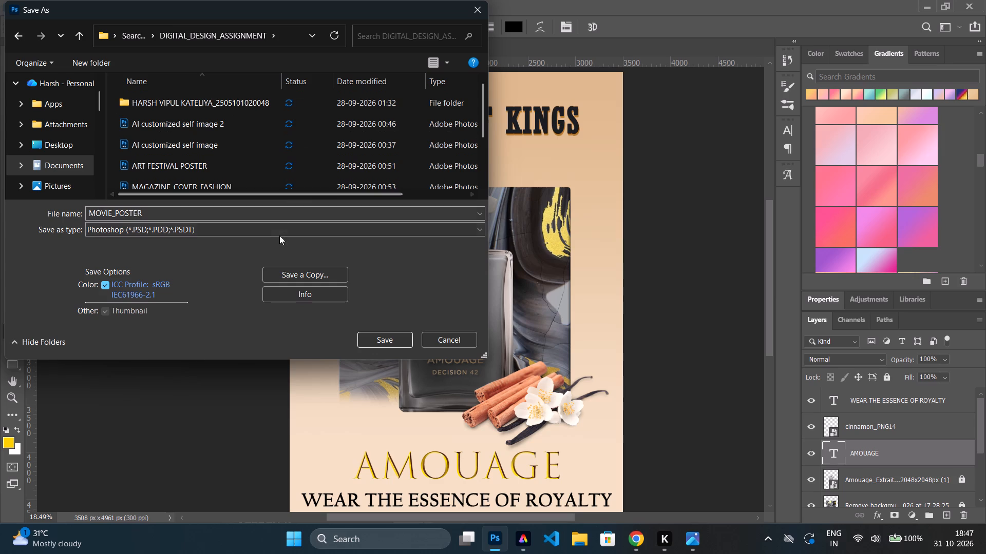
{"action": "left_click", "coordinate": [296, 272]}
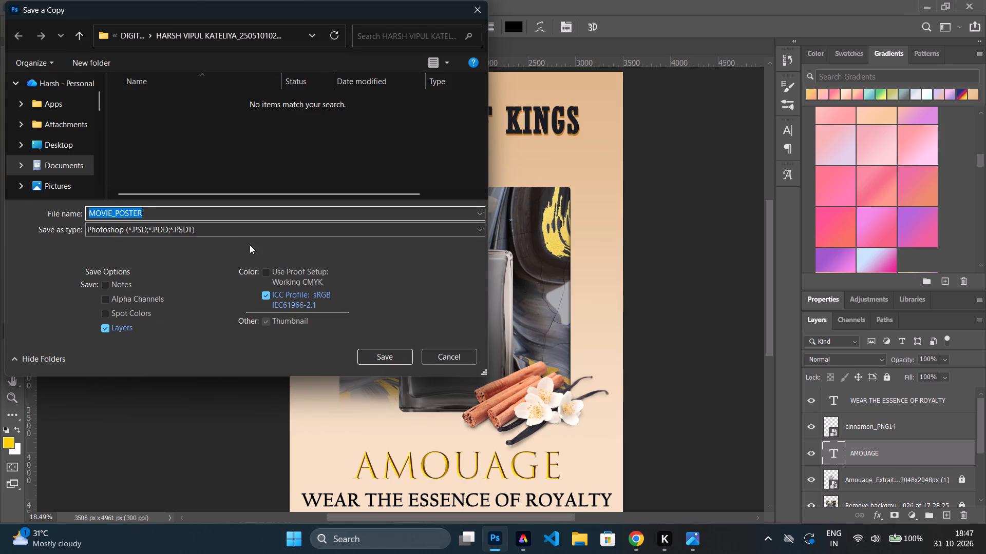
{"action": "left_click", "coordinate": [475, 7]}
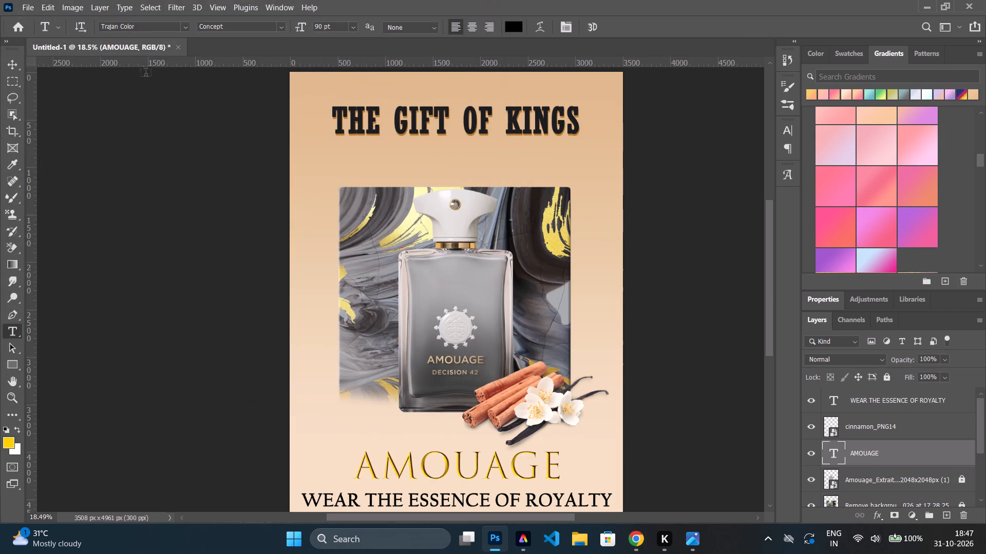
Save the poster in Photoshop format as AMOUAGE 42 in the save dialog's initial folder.
{"action": "key", "text": "ctrl+s"}
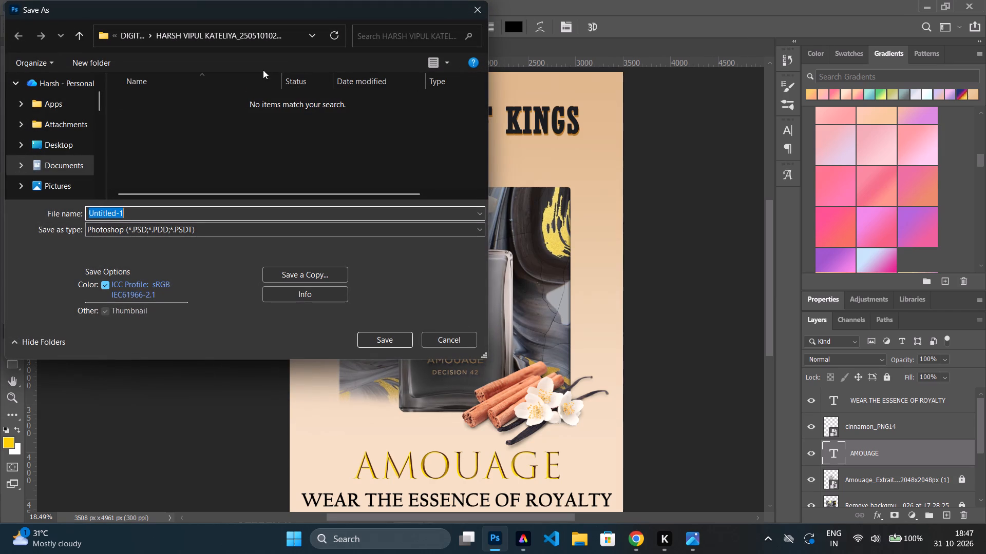
{"action": "left_click", "coordinate": [403, 29]}
{"action": "key", "text": "BackSpace"}
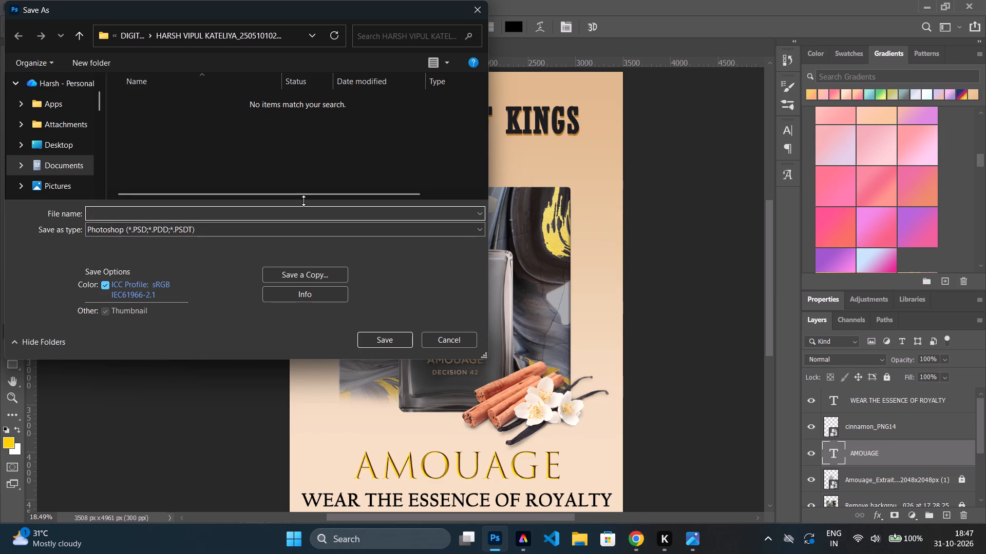
{"action": "key", "text": "a"}
{"action": "type", "text": "MOUAGE"}
{"action": "key", "text": "space"}
{"action": "type", "text": "42"}
{"action": "key", "text": "Return"}
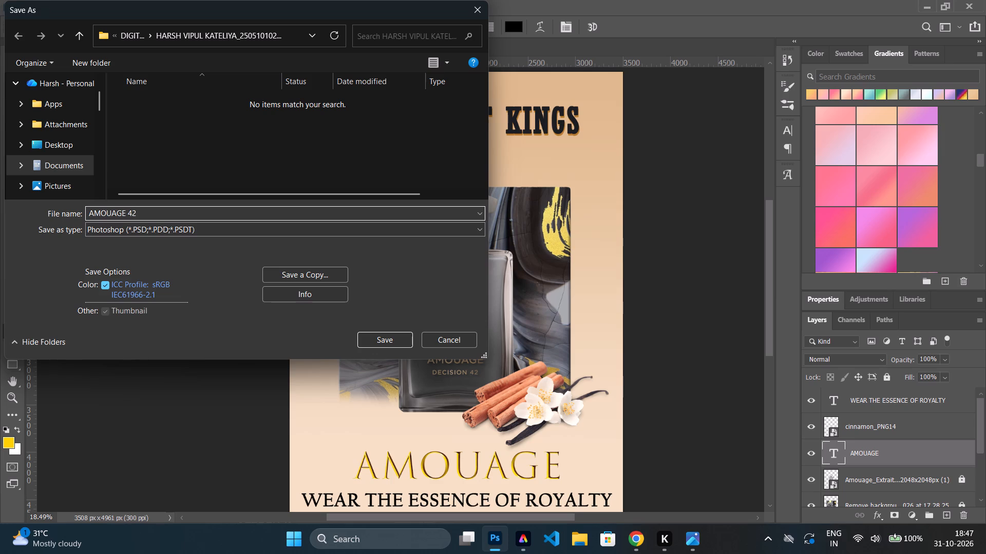
{"action": "left_click", "coordinate": [644, 144]}
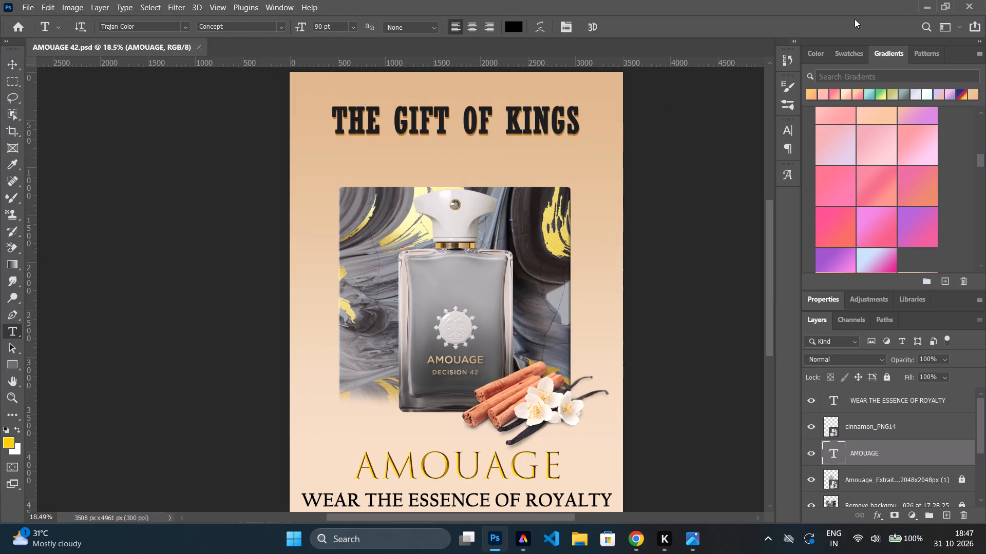
Close the Photoshop, Chrome and Photos windows.
{"action": "left_click", "coordinate": [977, 2]}
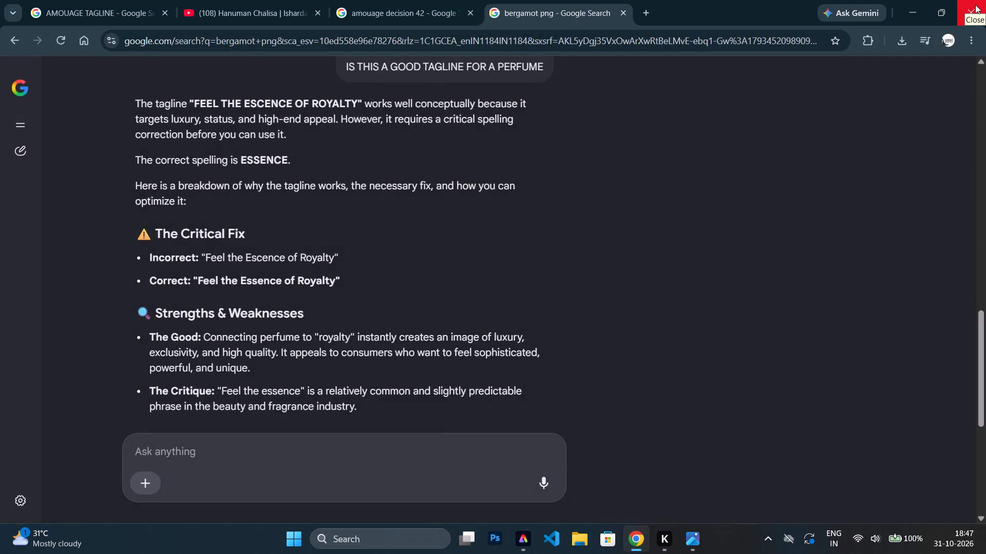
{"action": "left_click", "coordinate": [975, 5]}
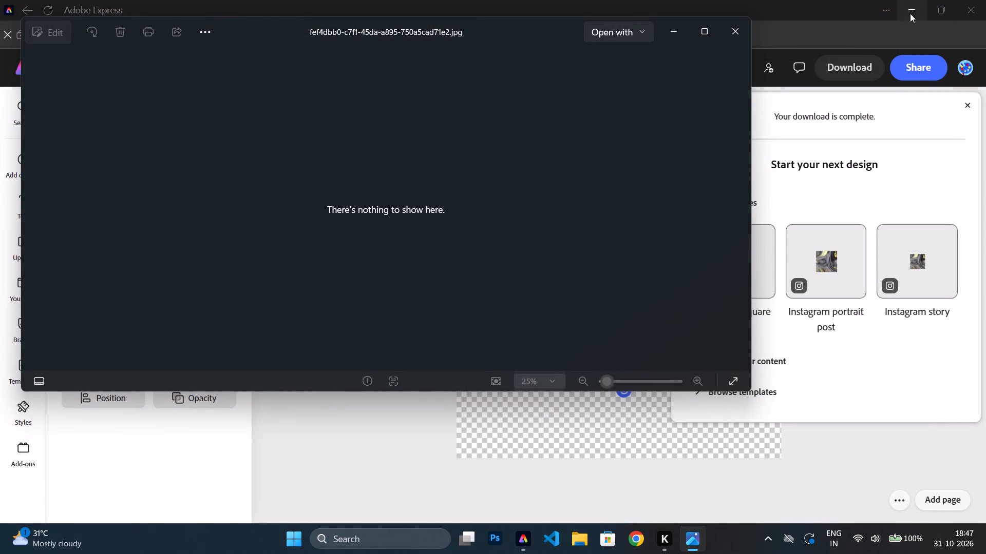
{"action": "left_click", "coordinate": [748, 32]}
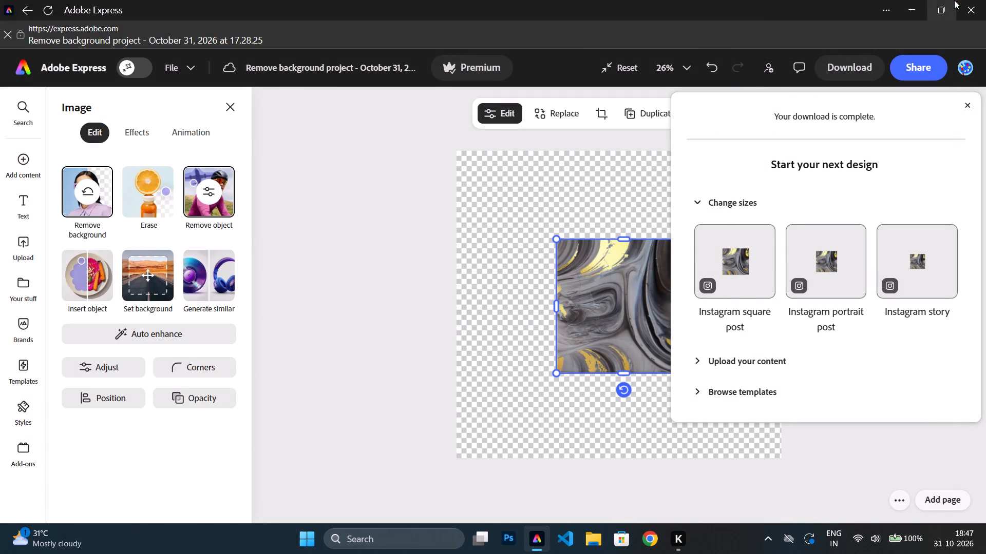